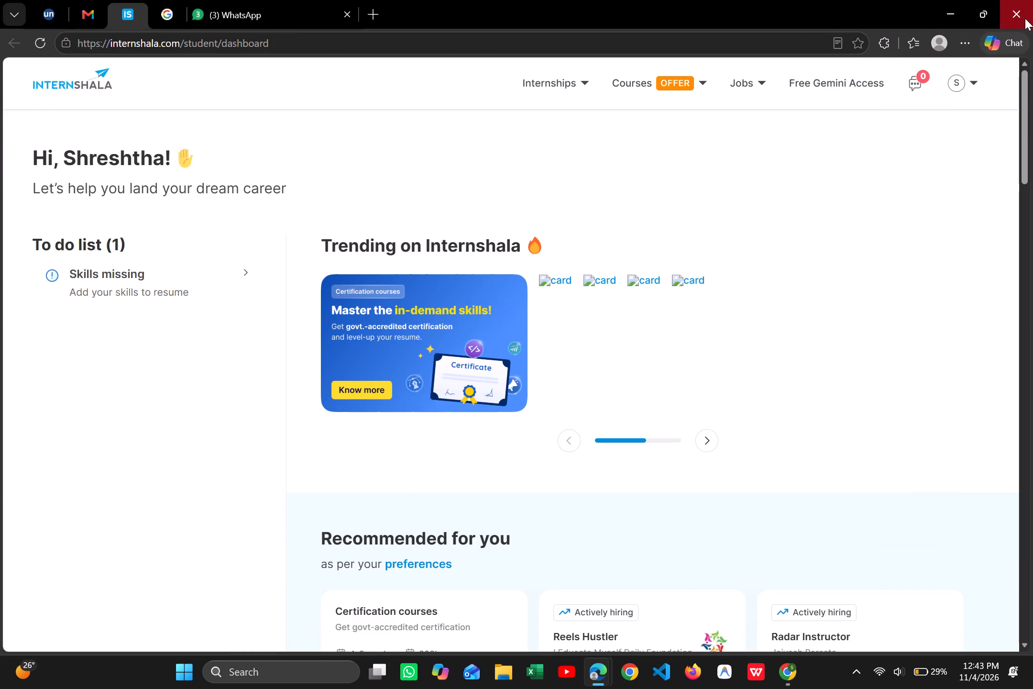
Switch to the Canva design in Google Chrome, add a rounded square over the grey placeholder's edge and stretch it into a portrait rectangle.
left_click(682, 204)
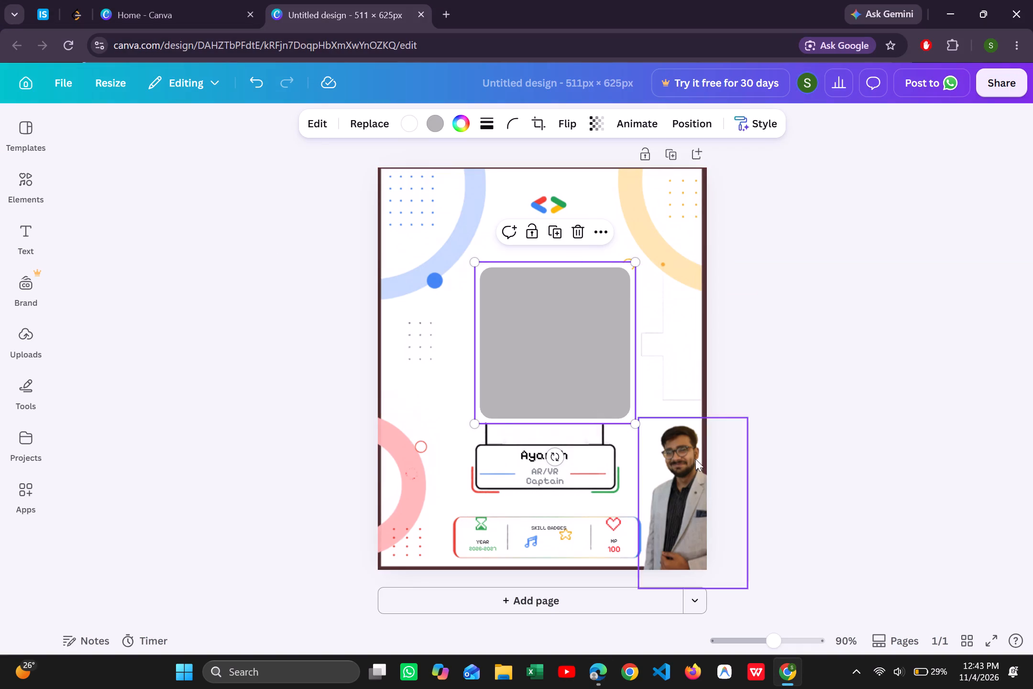
left_click(750, 418)
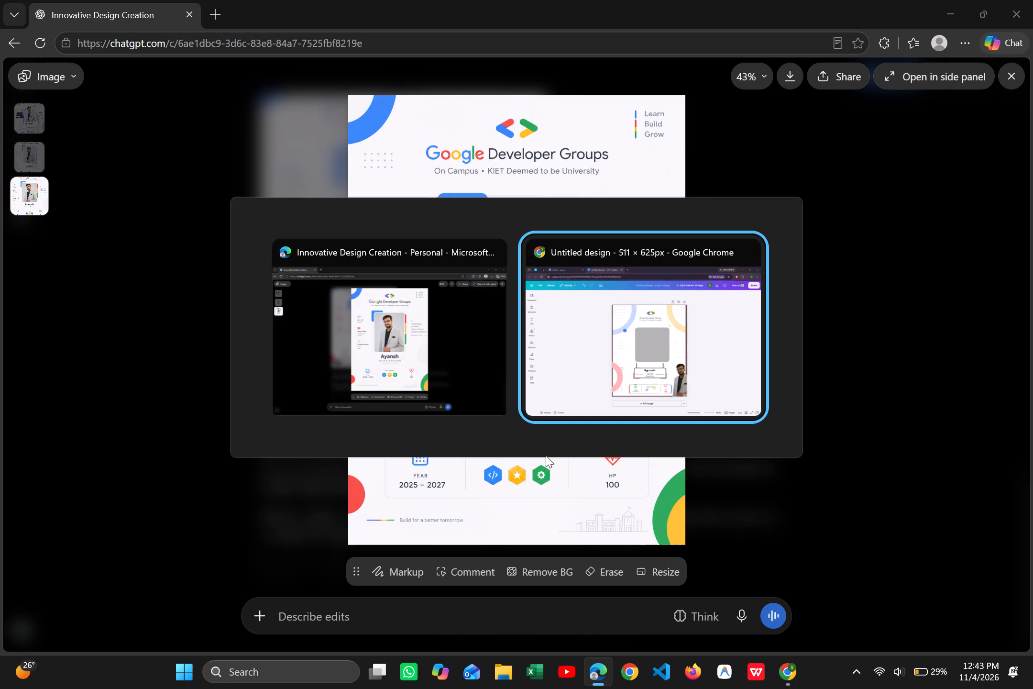
left_click(574, 335)
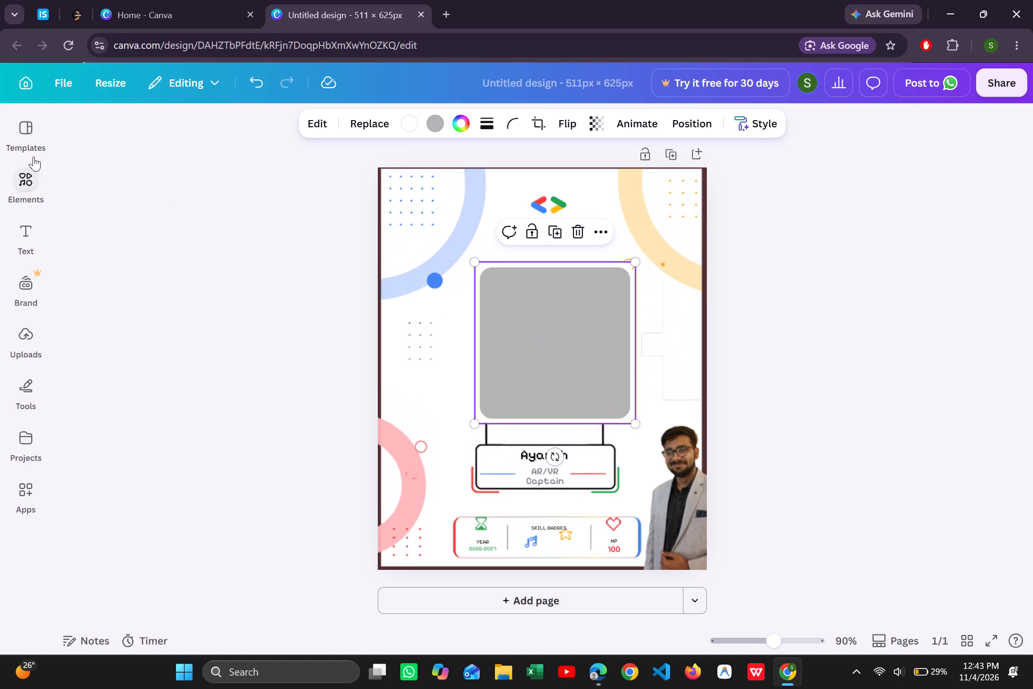
left_click(26, 189)
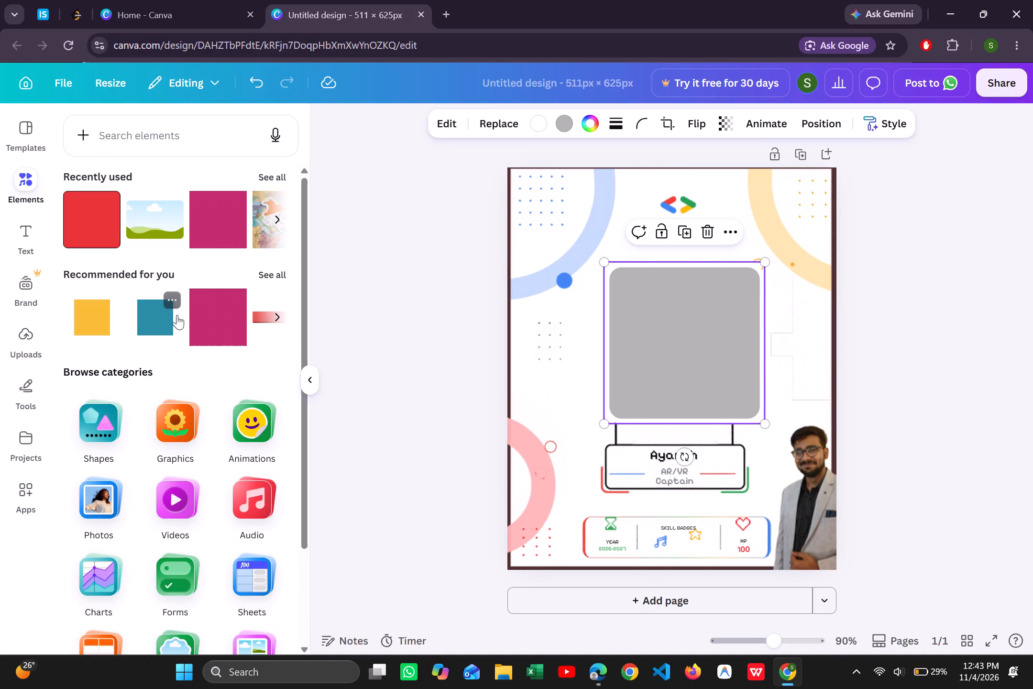
left_click(103, 428)
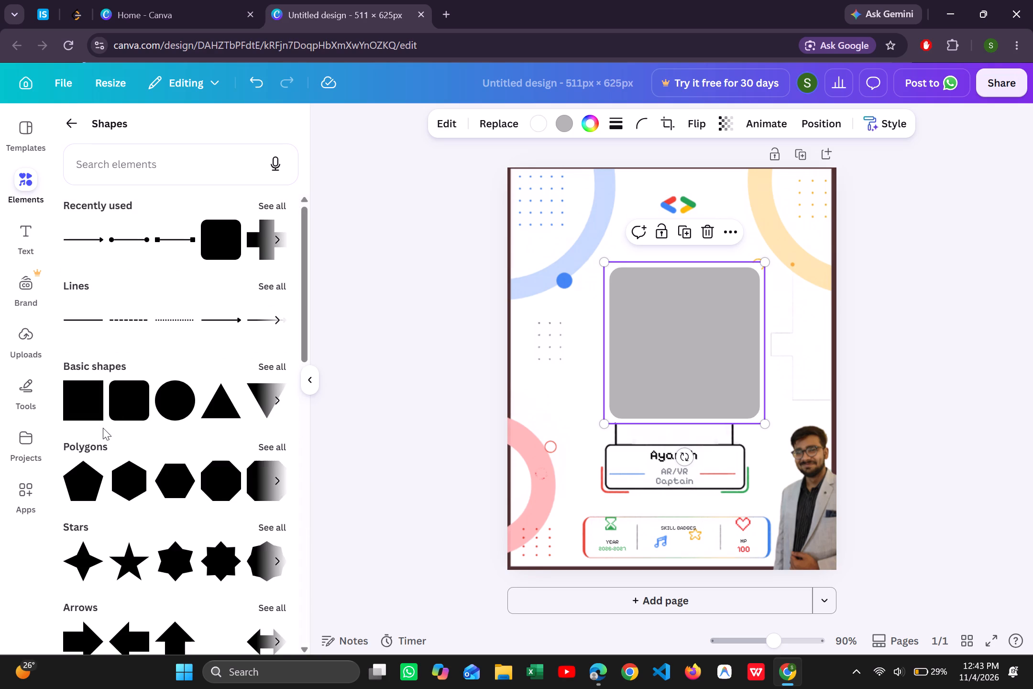
left_click(118, 403)
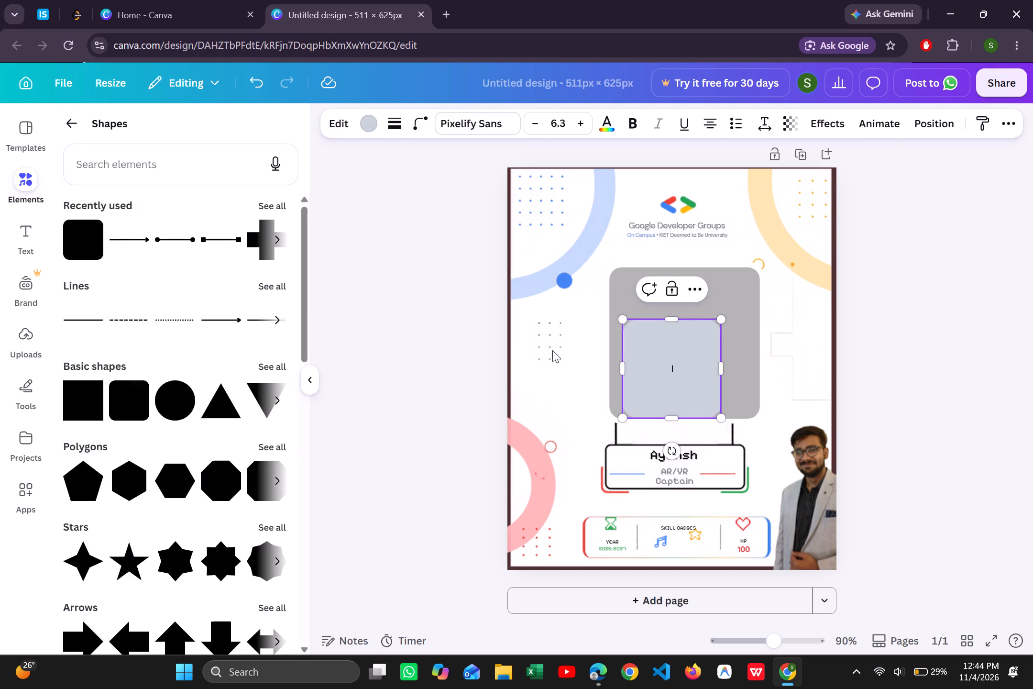
left_click_drag(670, 357, 611, 322)
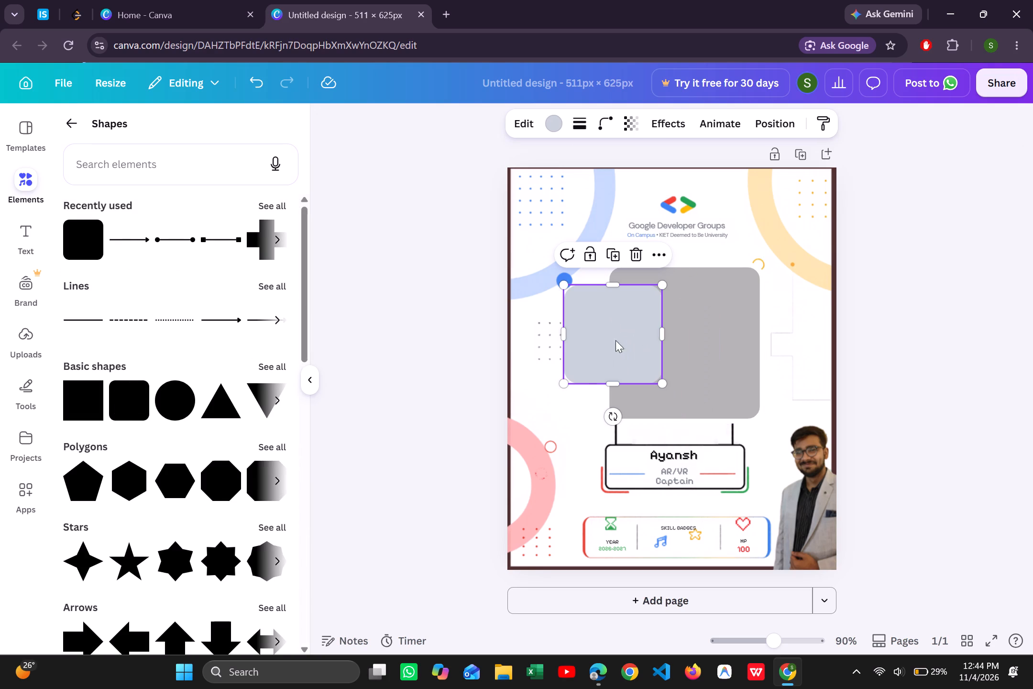
left_click_drag(615, 379, 619, 435)
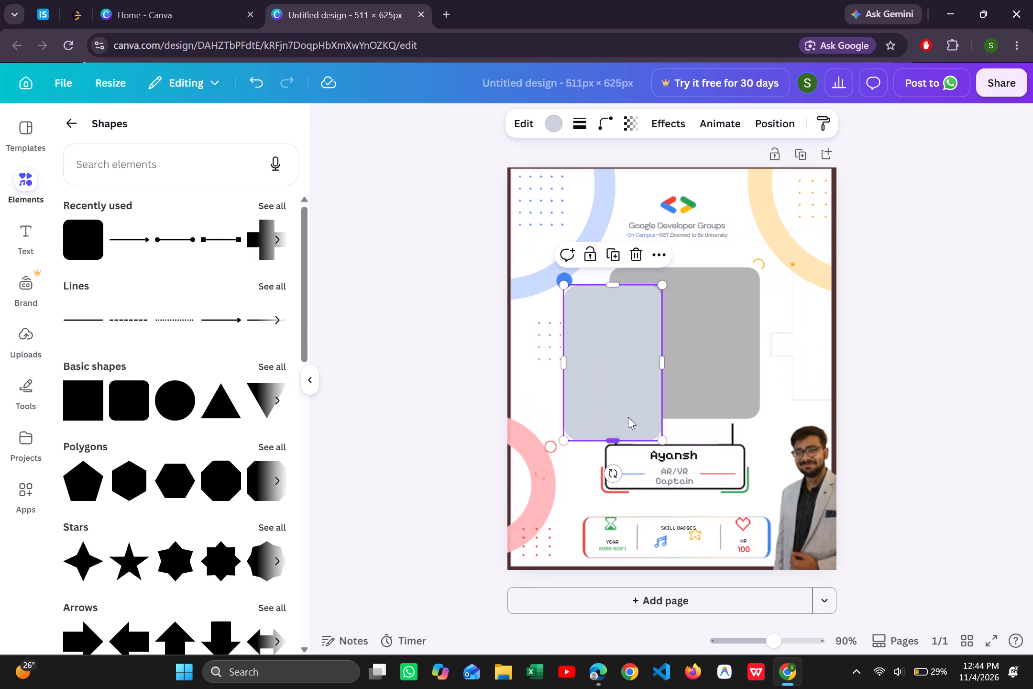
Fill the new rounded rectangle with the same grey as the old photo placeholder.
left_click(558, 129)
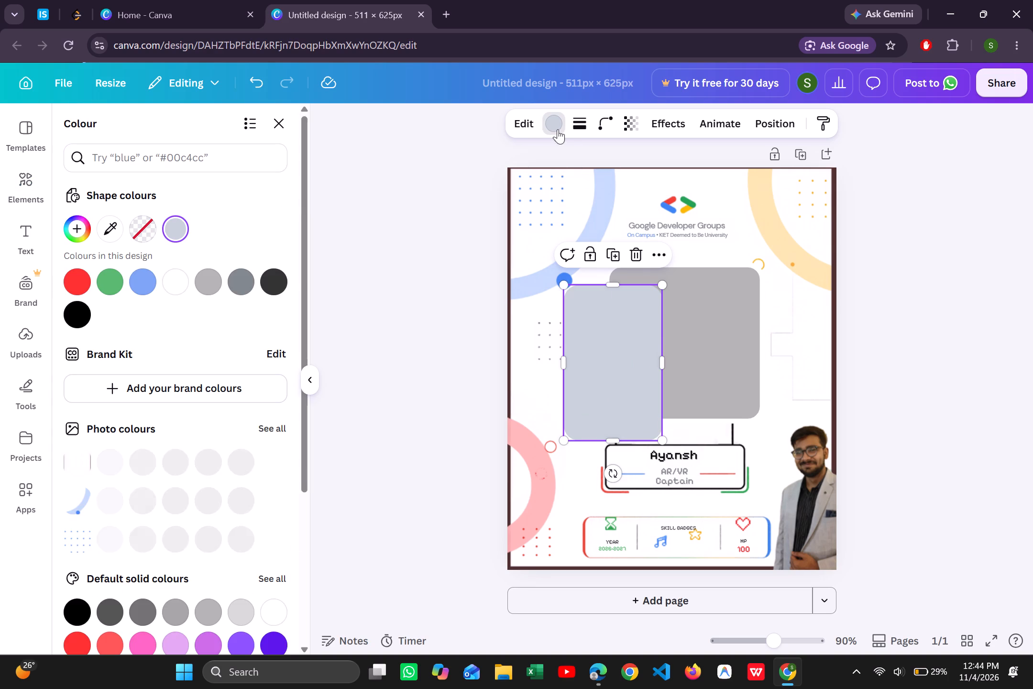
left_click(215, 281)
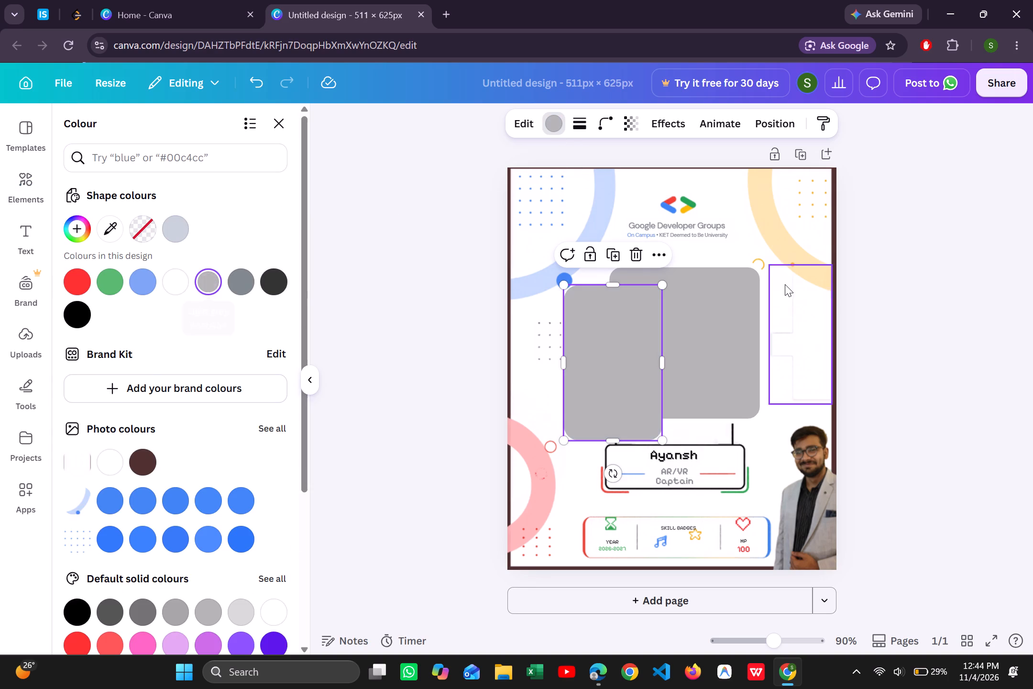
Delete the old square grey photo placeholder from the centre of the card.
left_click(713, 323)
key("Delete")
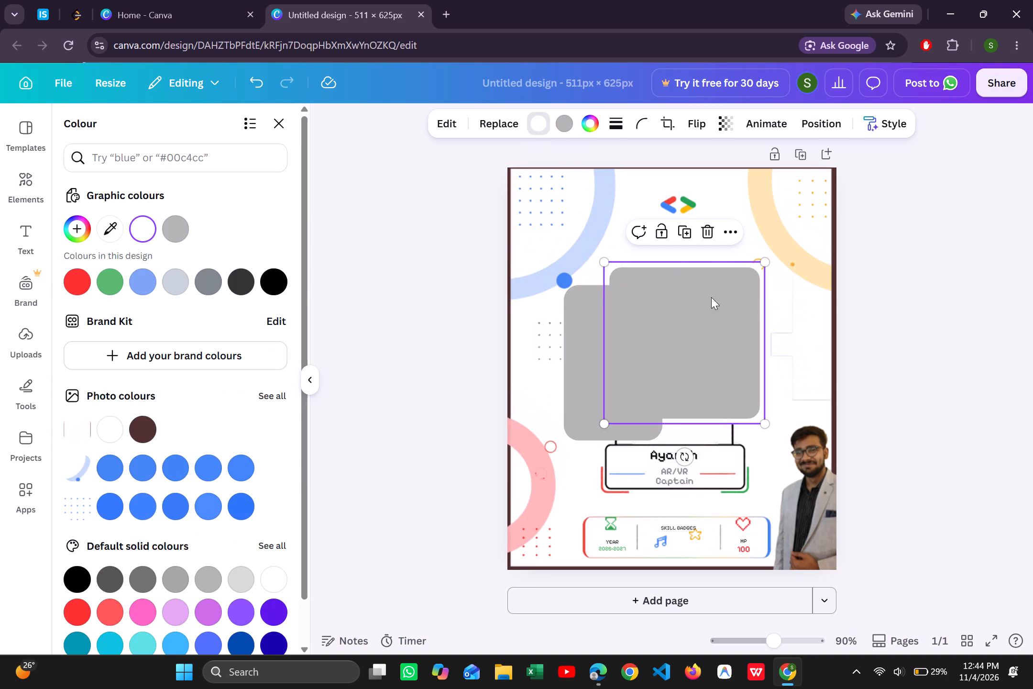
left_click(707, 228)
Move the grey rounded rectangle inside the black-outlined frame above the name box, checking the reference card image.
left_click_drag(609, 359, 625, 356)
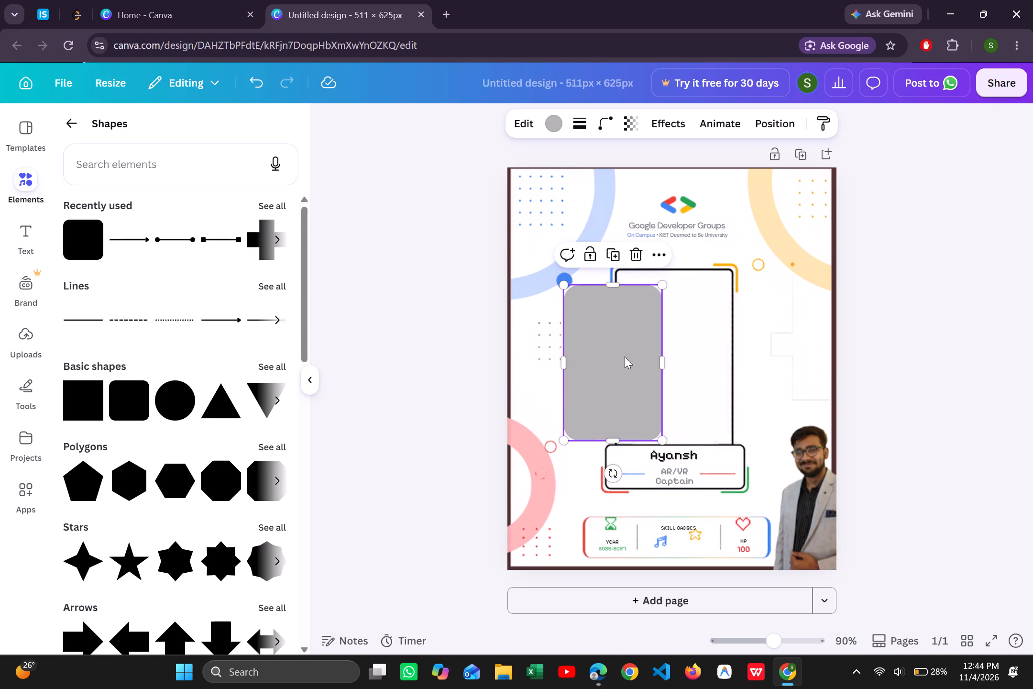
left_click_drag(625, 356, 650, 338)
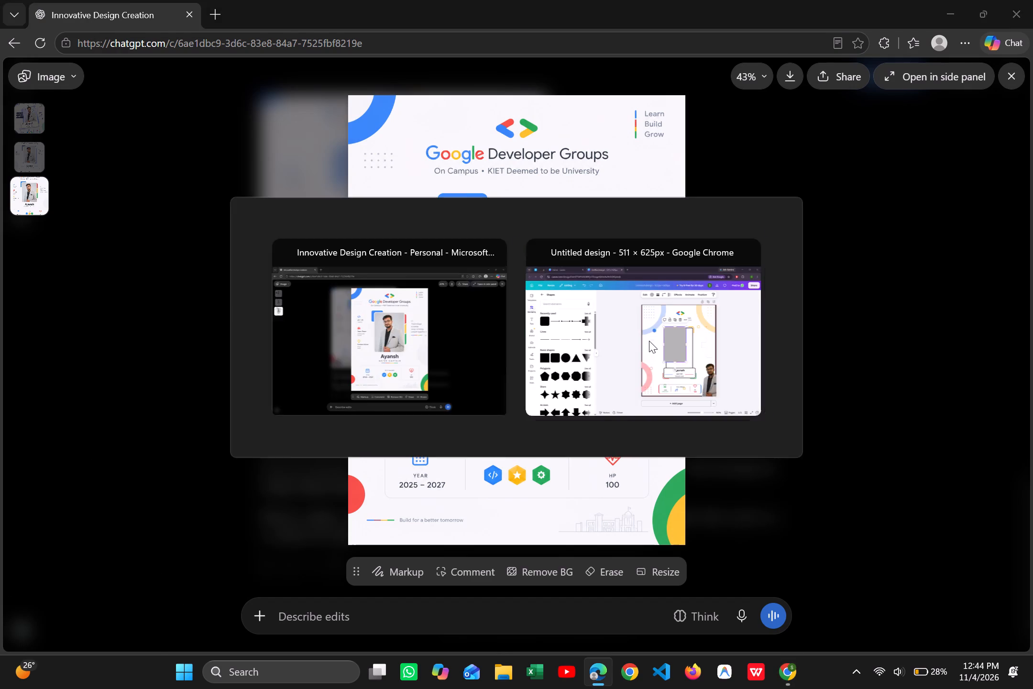
left_click_drag(648, 338, 663, 351)
left_click(736, 307)
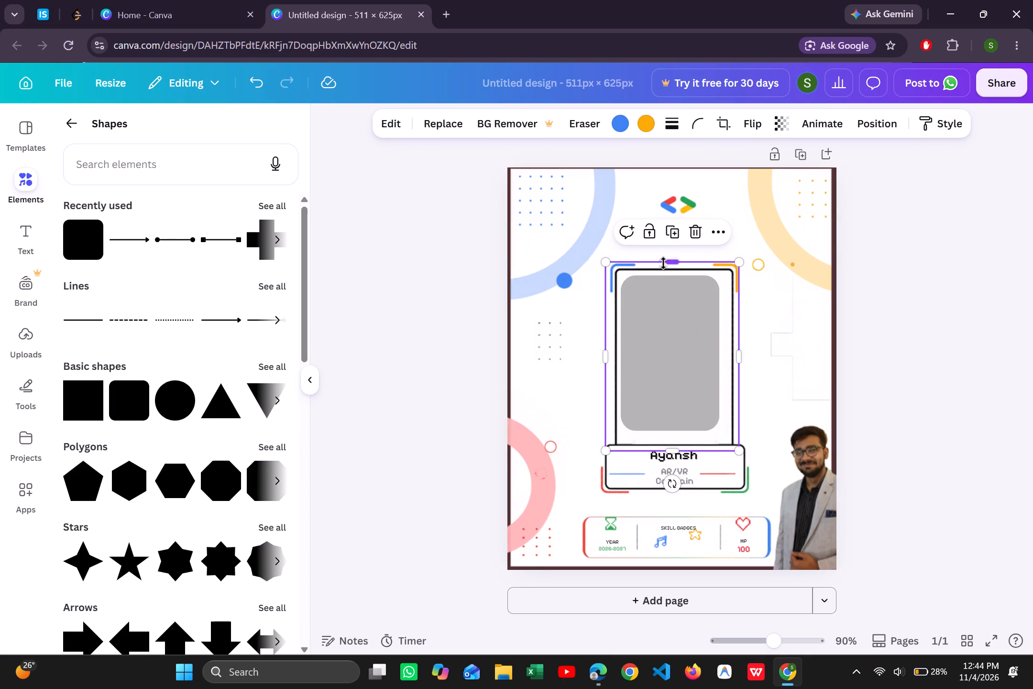
left_click(892, 313)
Enlarge the grey rounded rectangle to about 207 × 280 so it covers the frame, and centre it above the name box.
left_click(679, 331)
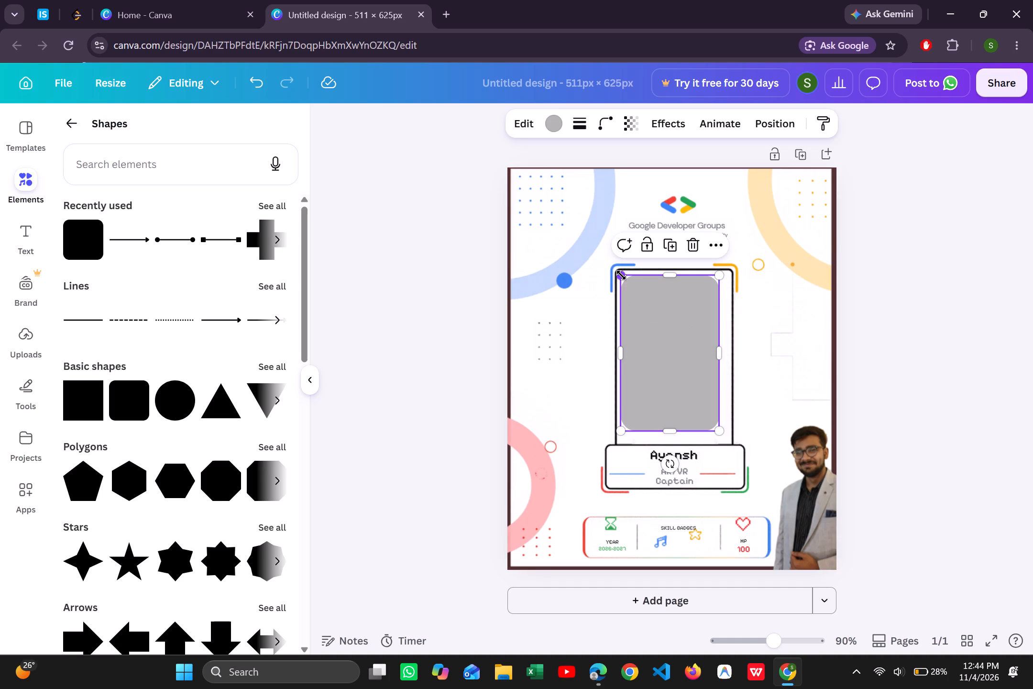
left_click_drag(621, 275, 604, 273)
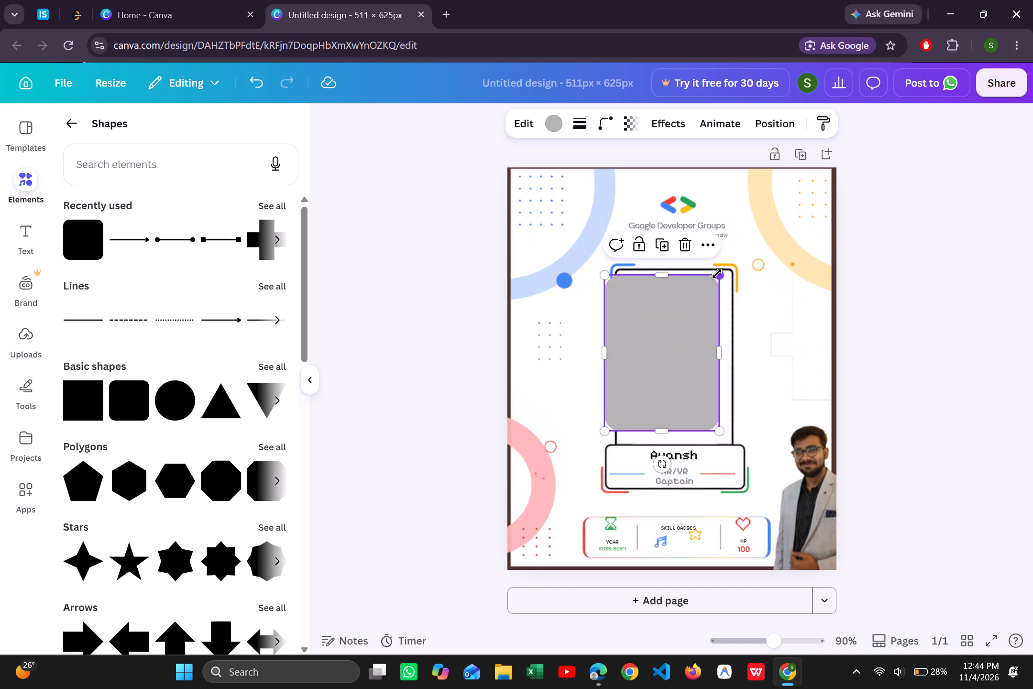
left_click_drag(717, 274, 726, 265)
left_click_drag(677, 322, 684, 332)
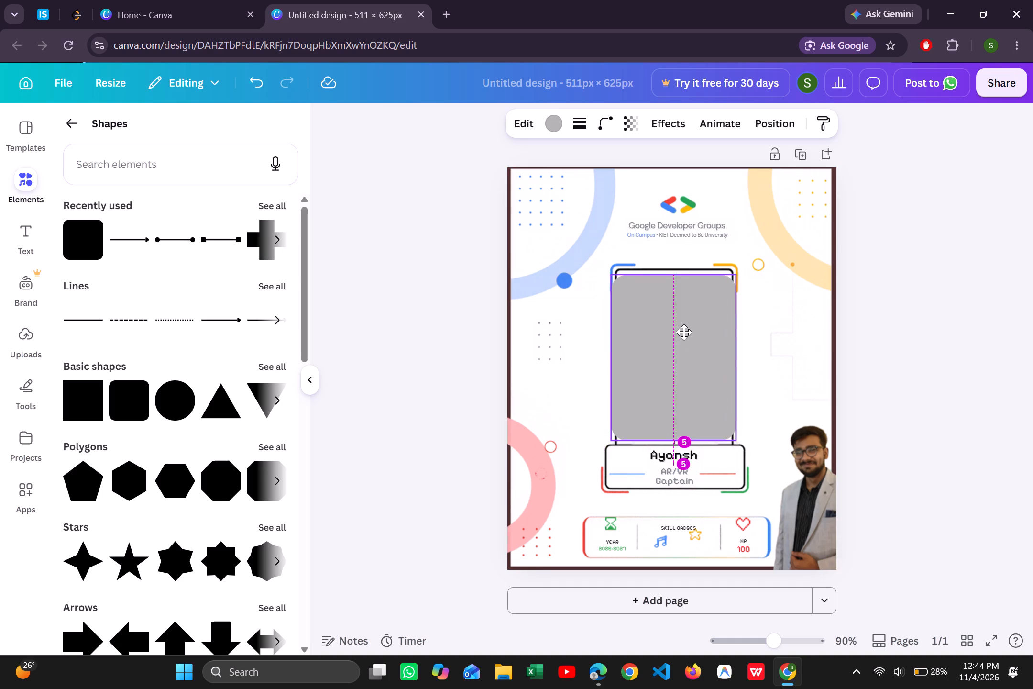
left_click_drag(684, 332, 683, 332)
left_click_drag(676, 274, 676, 262)
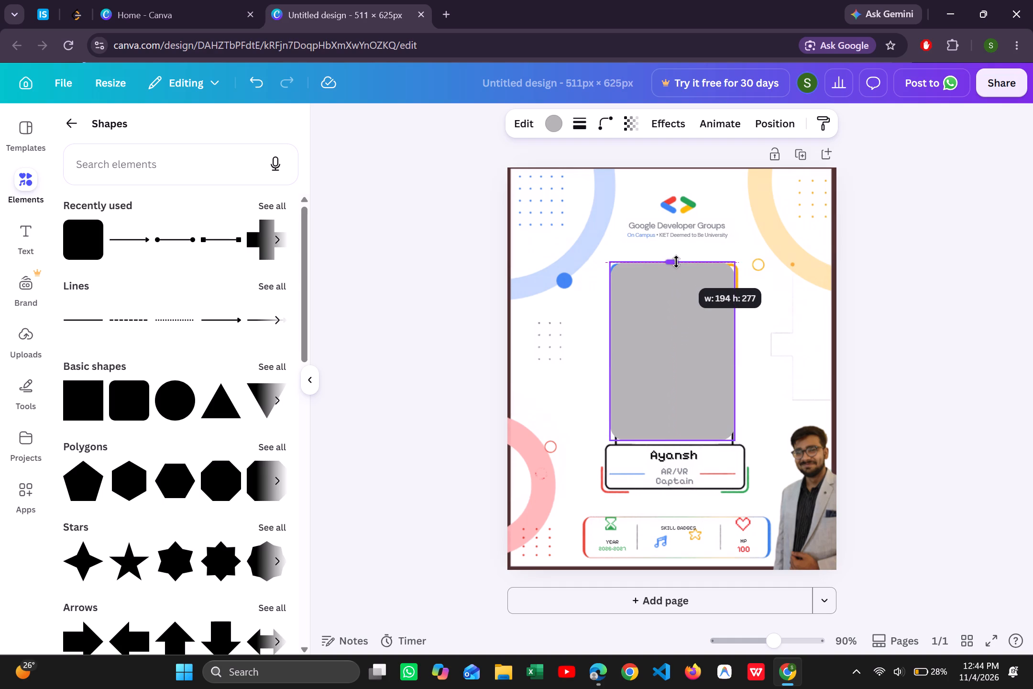
left_click_drag(676, 262, 676, 261)
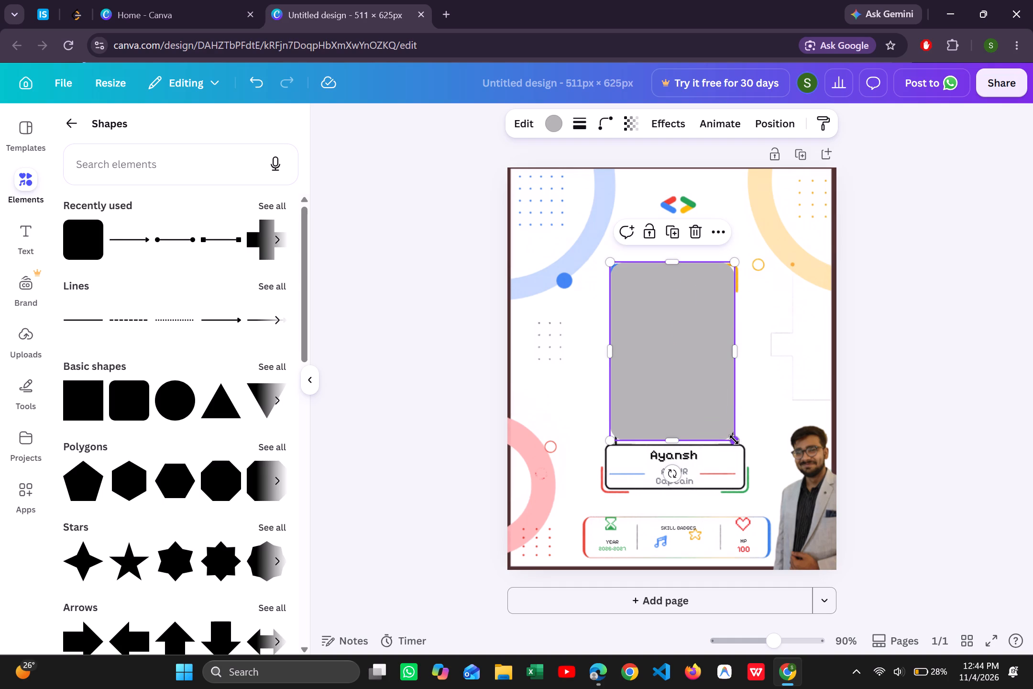
left_click_drag(734, 440, 743, 442)
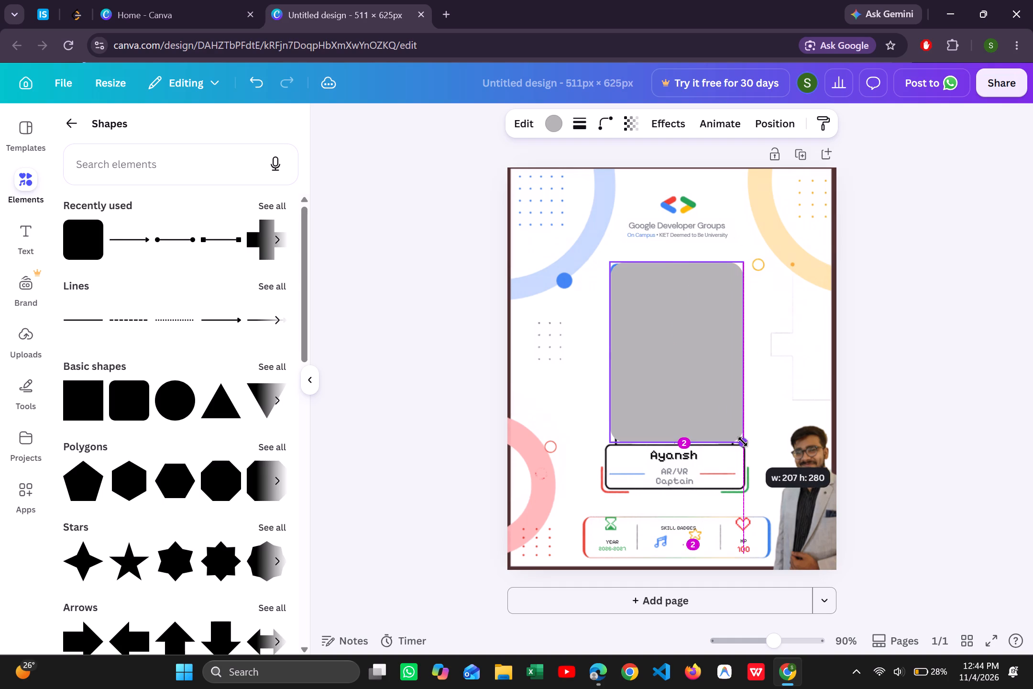
left_click_drag(743, 442, 742, 442)
left_click(953, 408)
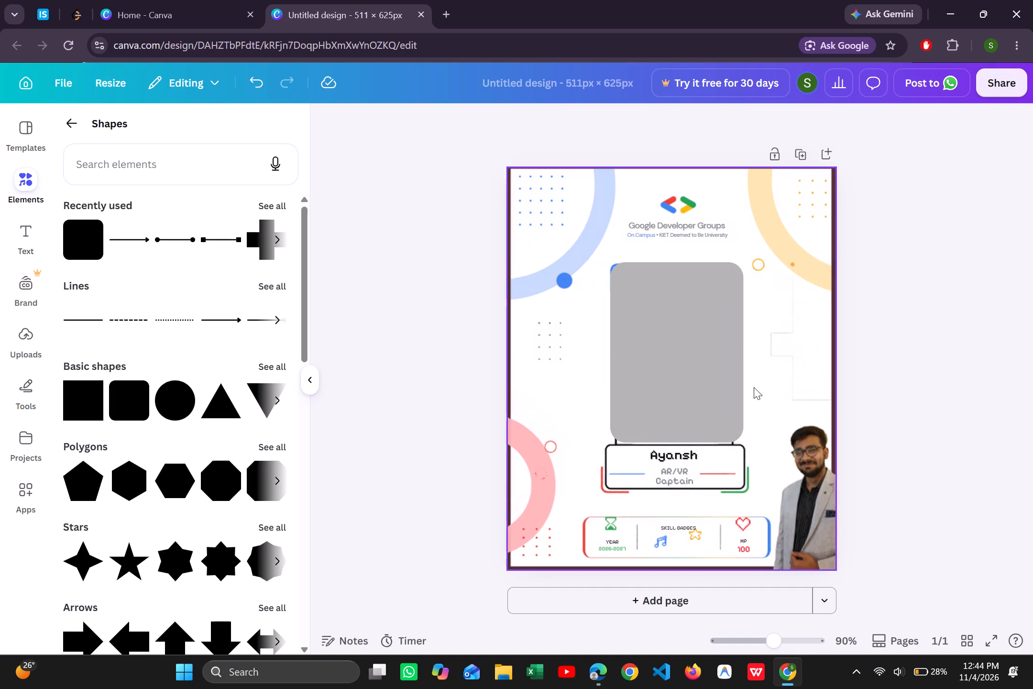
left_click(710, 383)
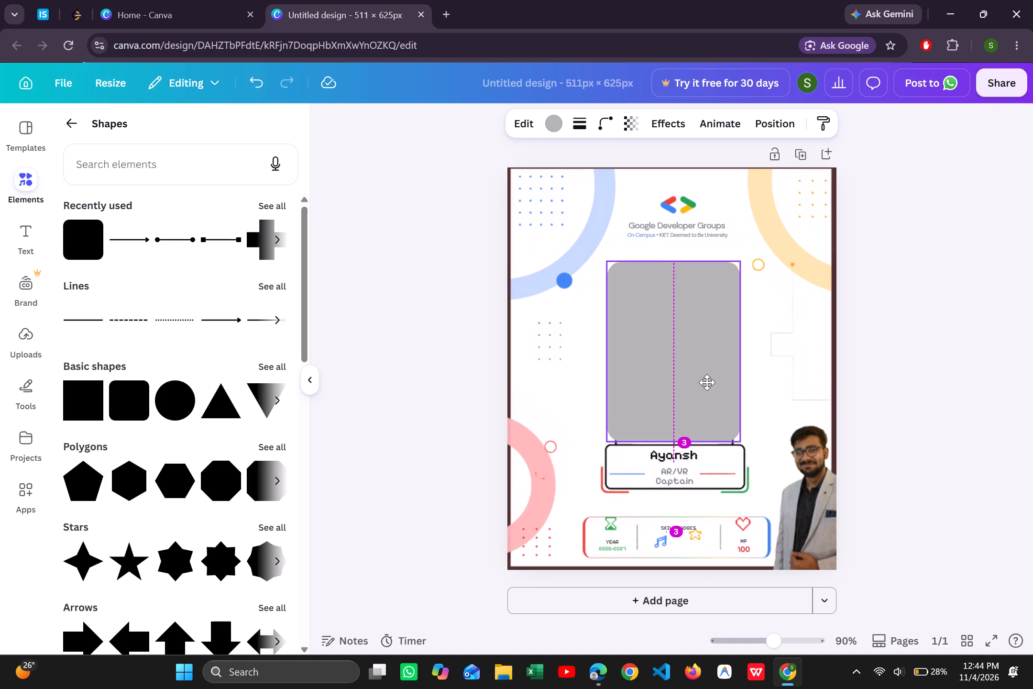
left_click(949, 354)
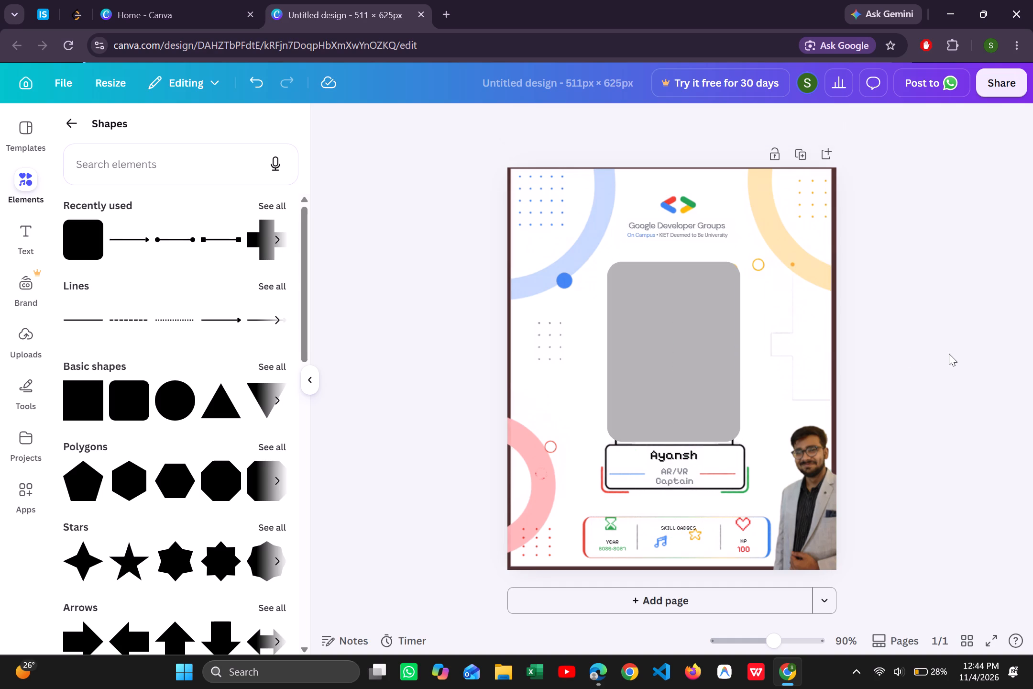
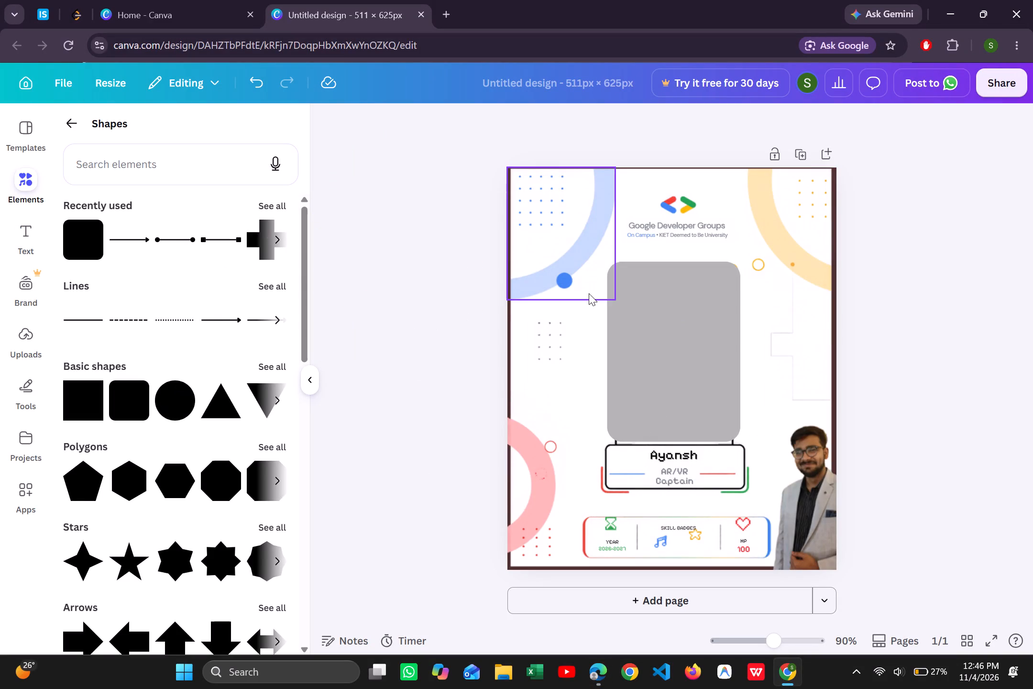
Add a rounded square shape to the card and fill it with white #ffffff.
left_click(134, 392)
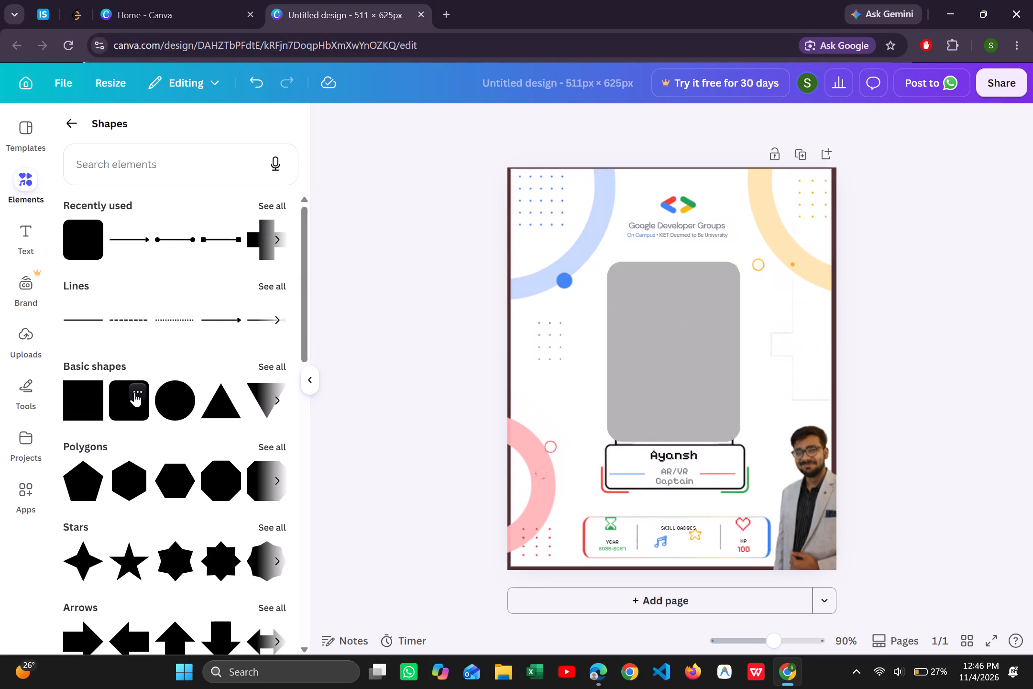
left_click(388, 347)
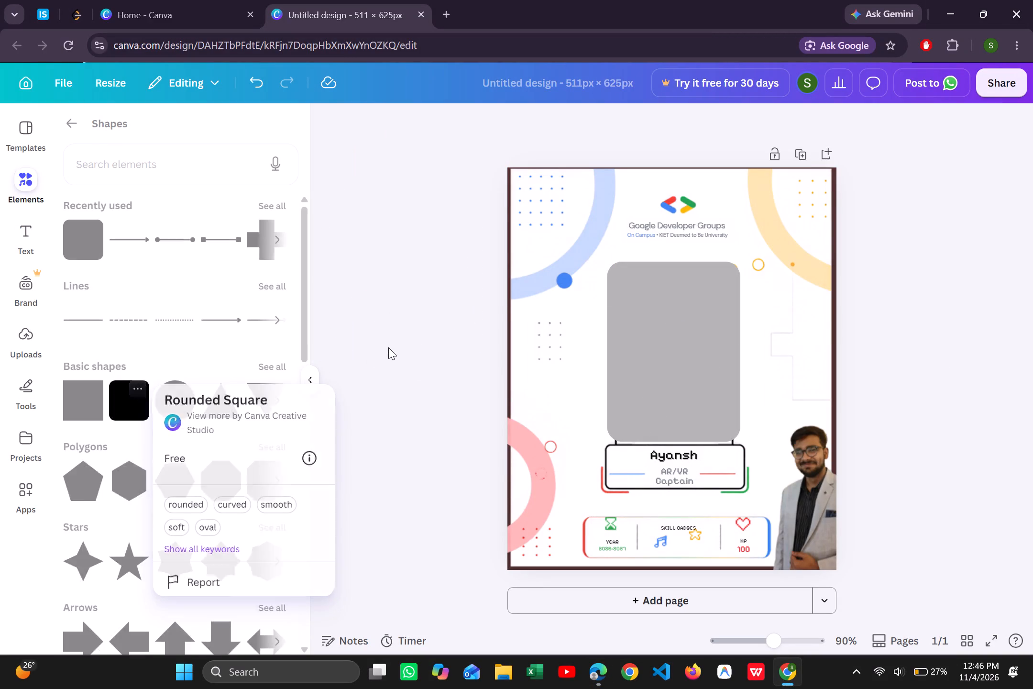
left_click(132, 402)
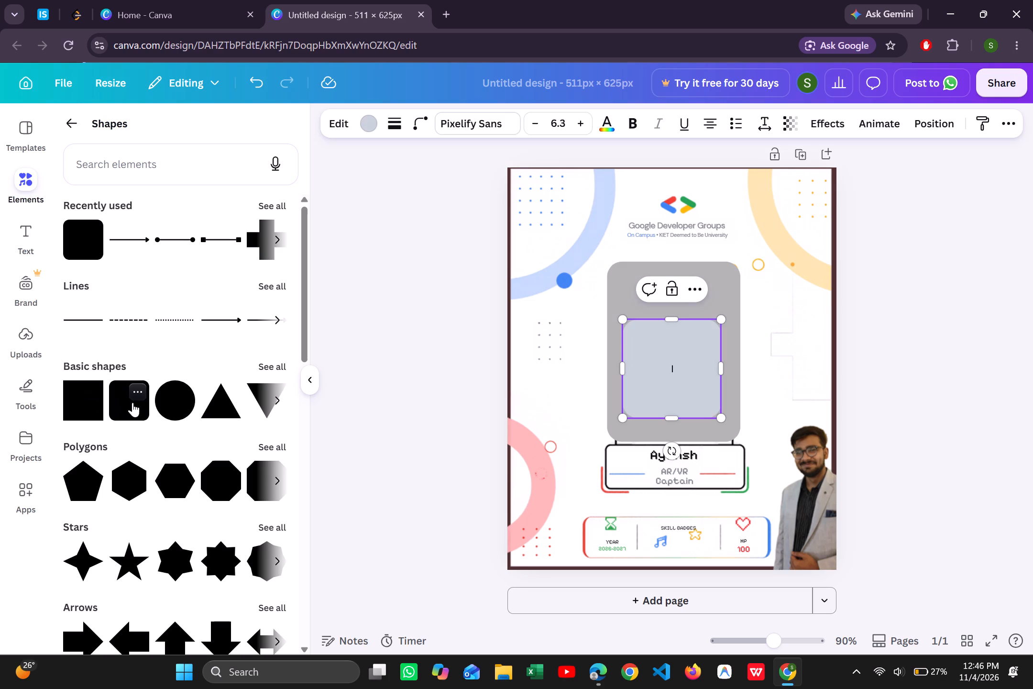
left_click(367, 121)
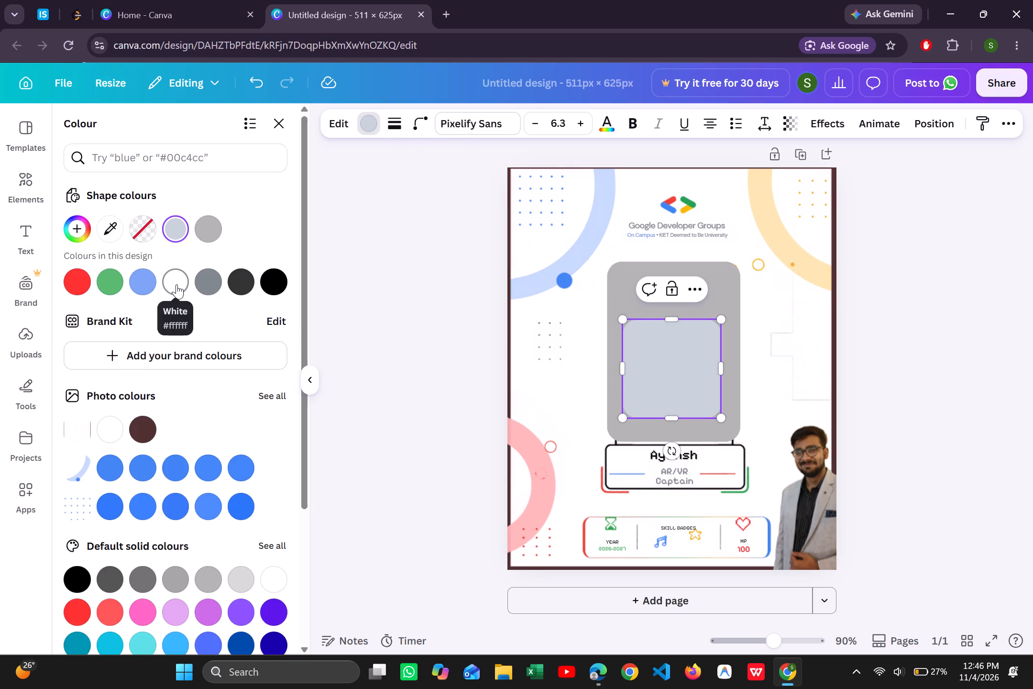
left_click(176, 284)
Stretch the white shape to about 213 × 290 so it slightly overlaps the grey photo rectangle on all sides, and centre it there.
left_click_drag(622, 321, 606, 265)
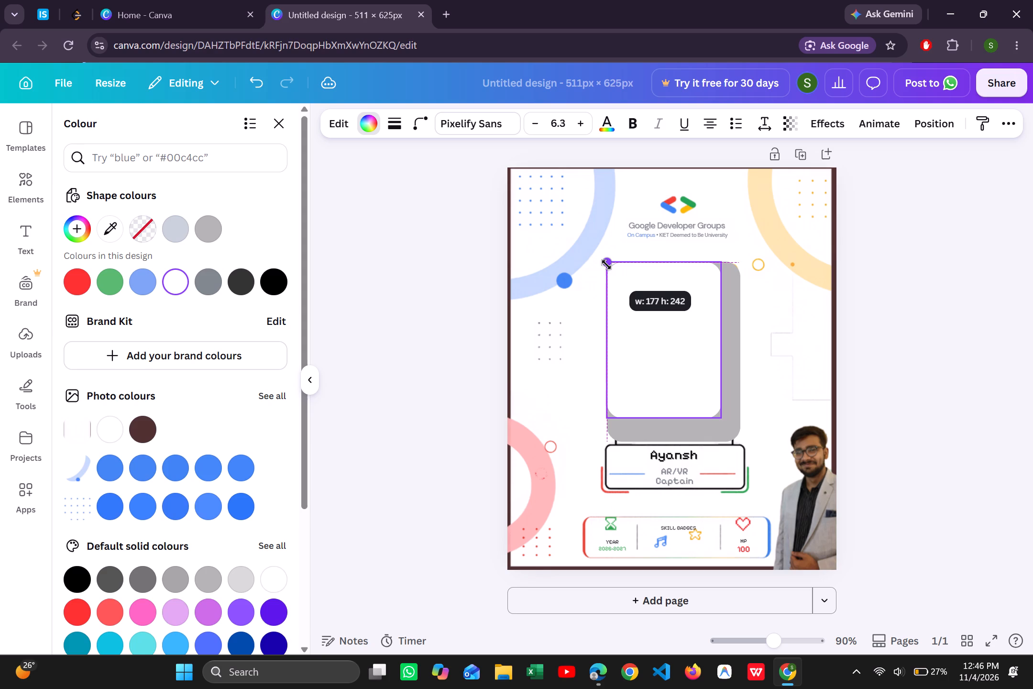
left_click_drag(606, 265, 606, 264)
left_click_drag(722, 340, 735, 338)
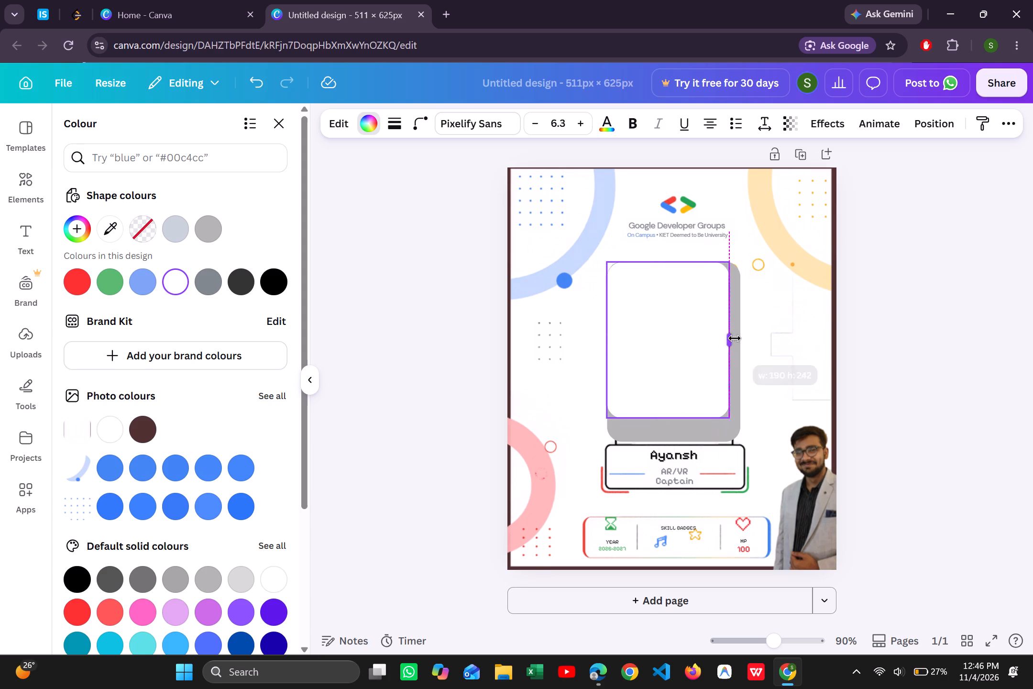
left_click_drag(735, 338, 740, 337)
left_click_drag(673, 417, 680, 440)
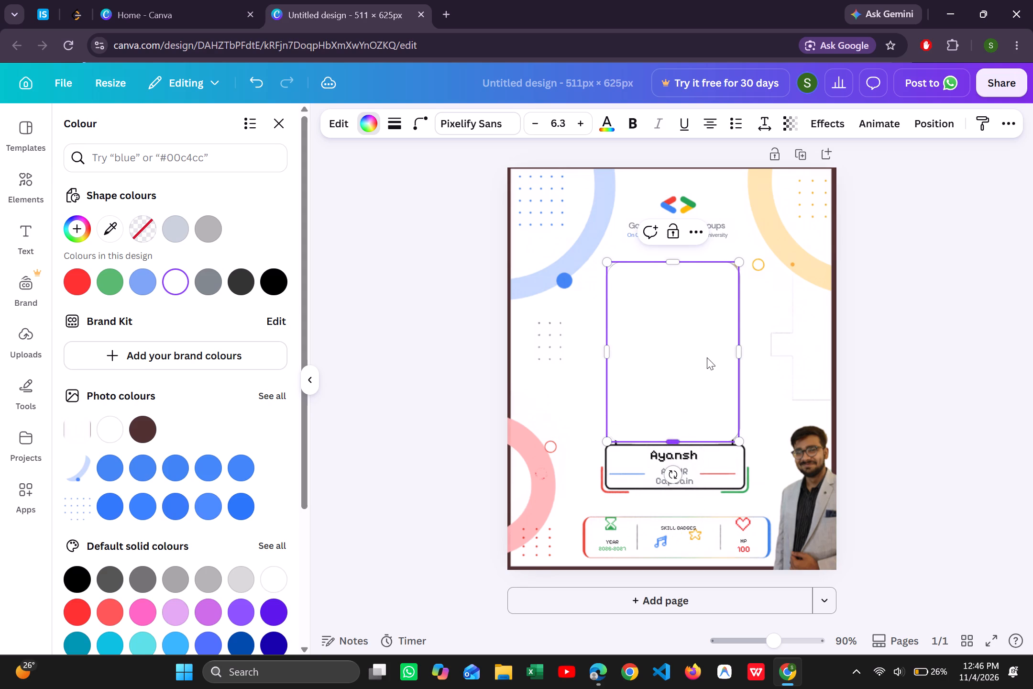
left_click_drag(738, 261, 746, 253)
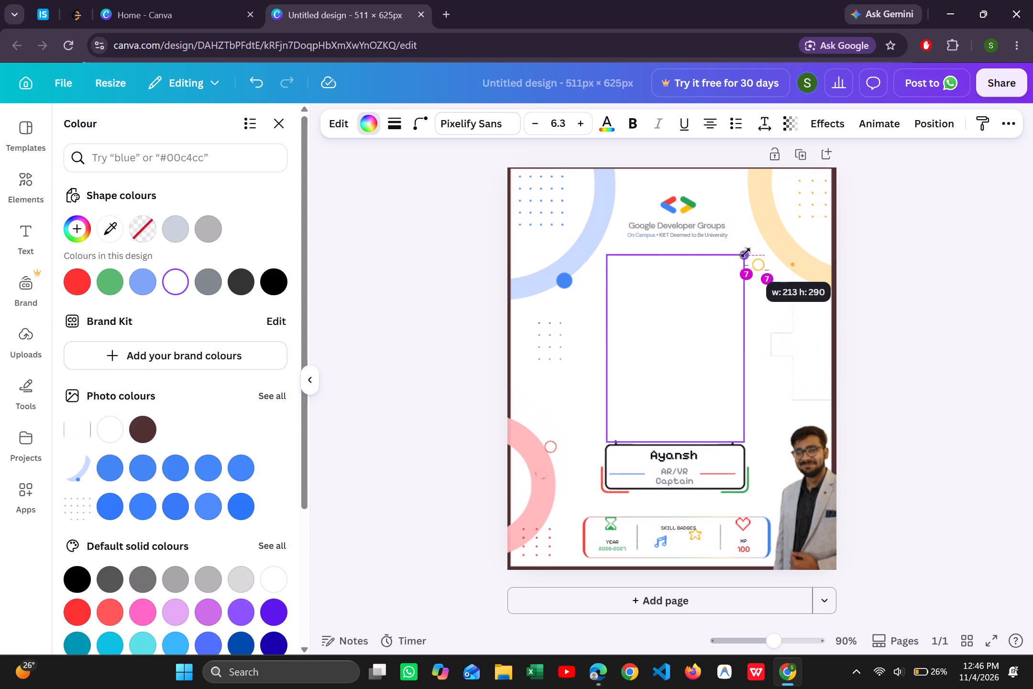
left_click_drag(746, 253, 744, 255)
left_click(692, 308)
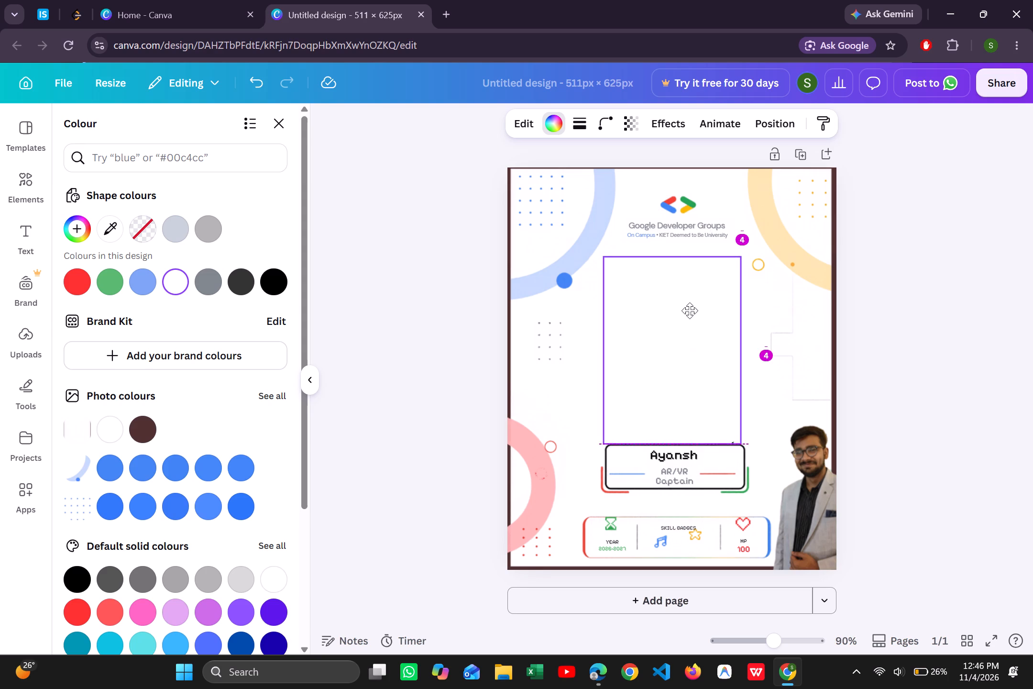
Send the white rounded rectangle one layer backward, behind the grey photo rectangle.
right_click(690, 311)
left_click(690, 311)
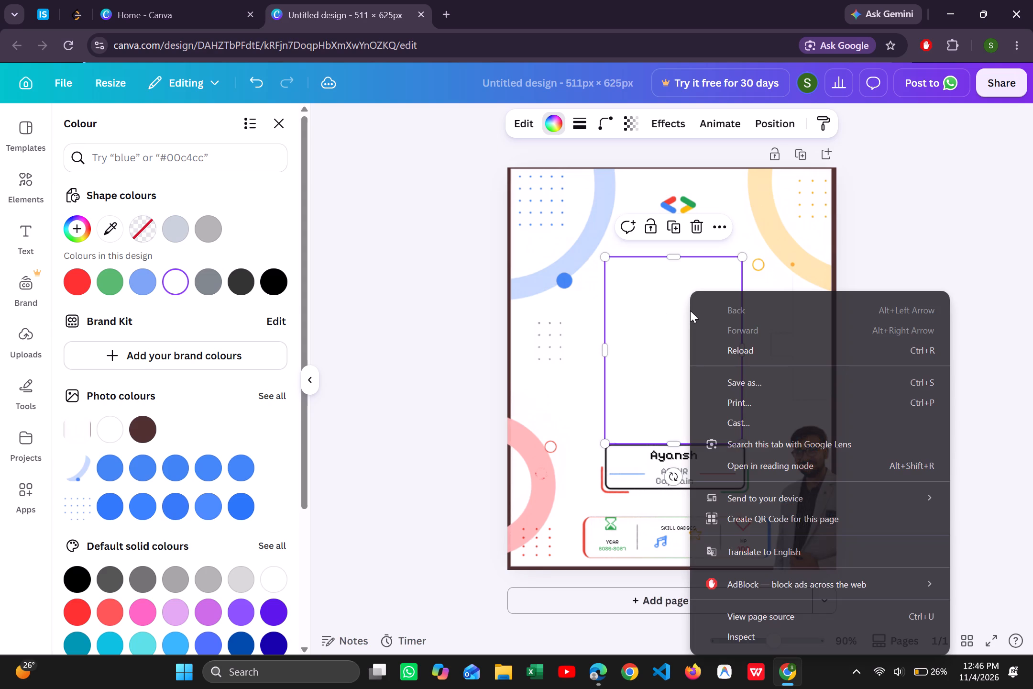
left_click(650, 311)
right_click(650, 311)
left_click(638, 311)
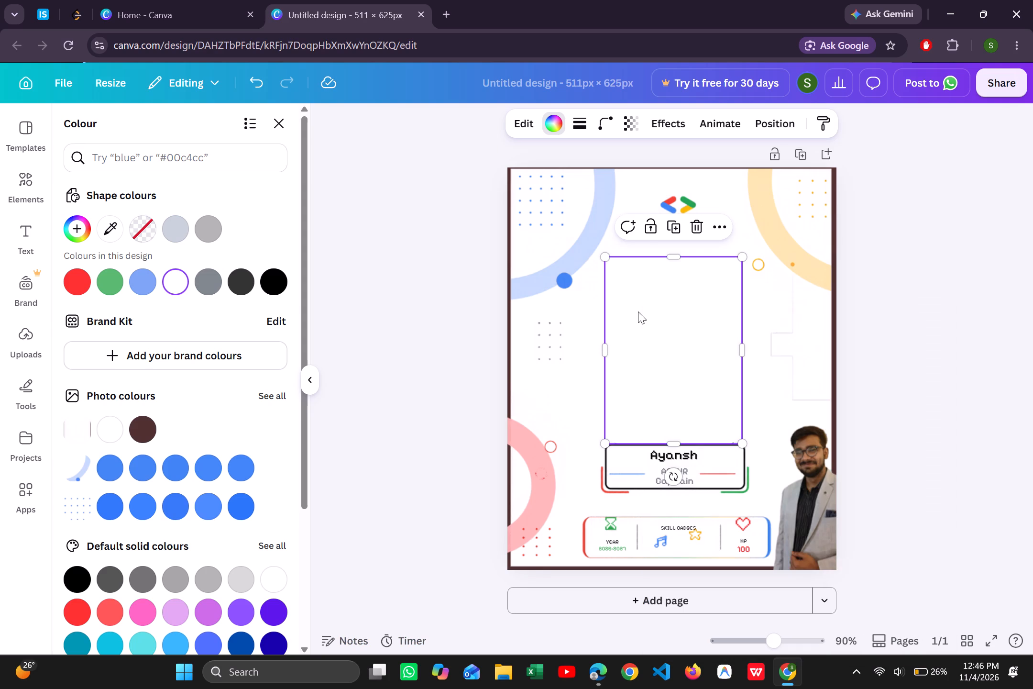
left_click(657, 312)
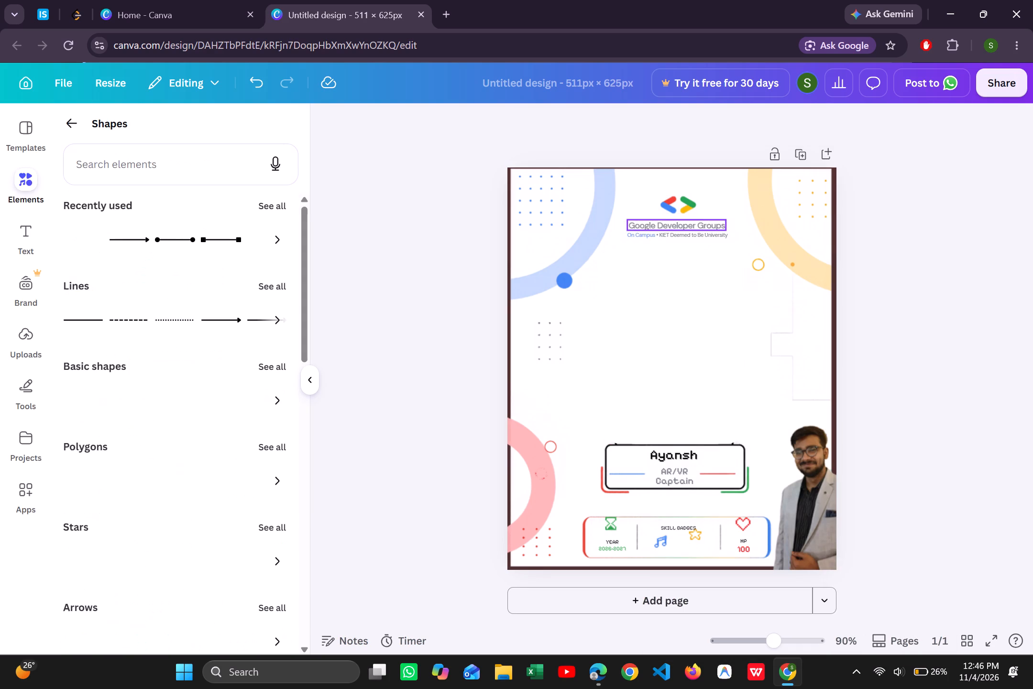
left_click(884, 292)
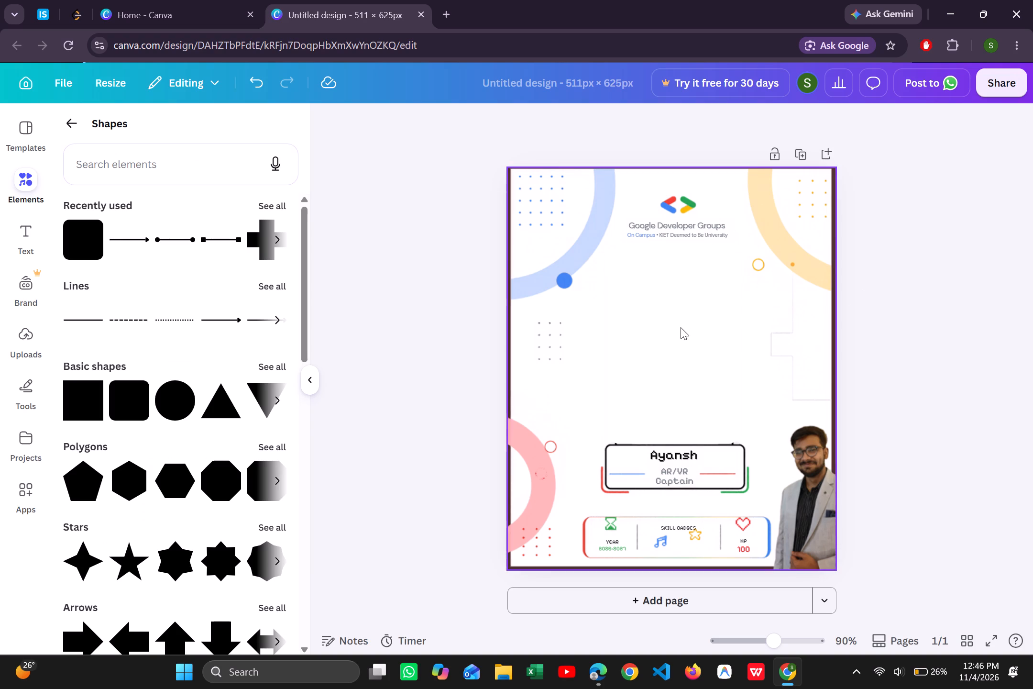
left_click(681, 327)
left_click(715, 227)
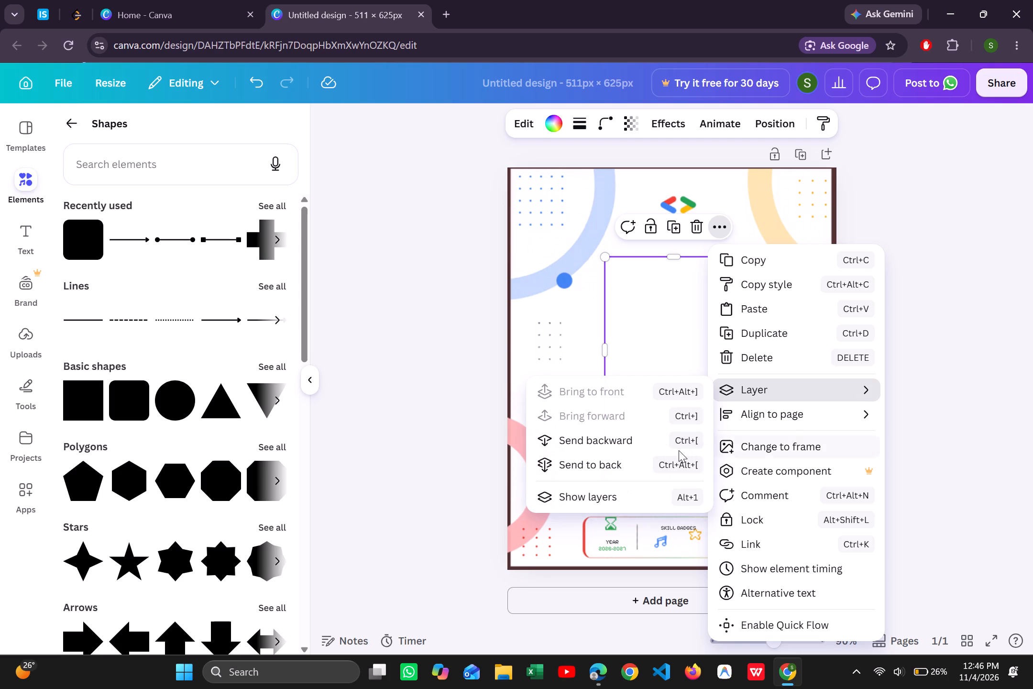
left_click(595, 433)
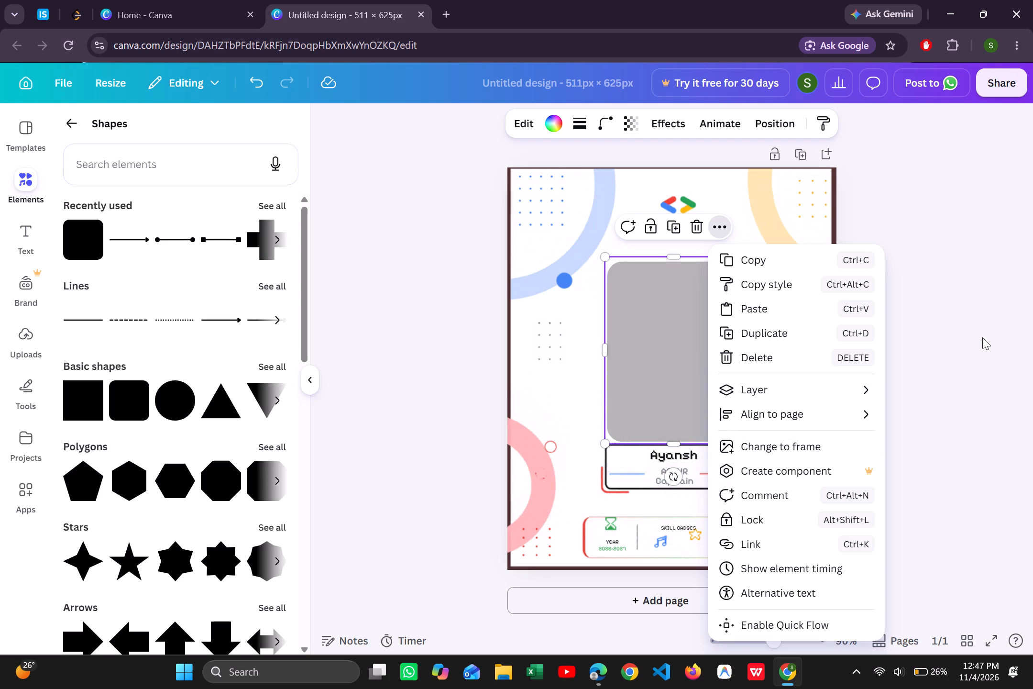
left_click(982, 337)
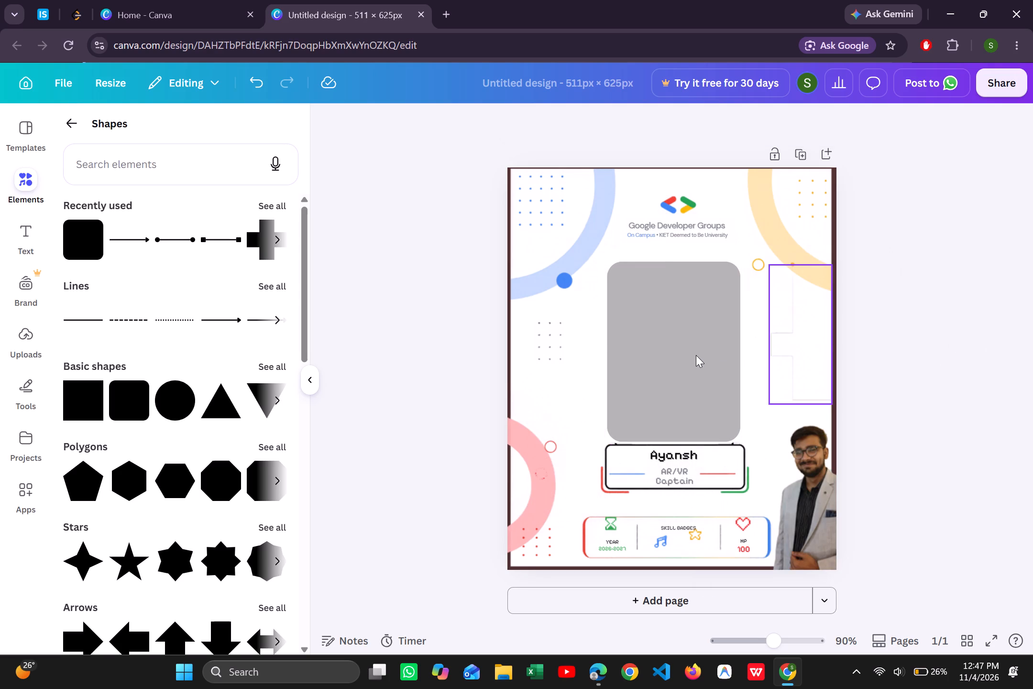
Move the grey rectangle aside and back over the white one, its bottom edge meeting the name box, checking the reference card image.
left_click_drag(696, 355, 792, 388)
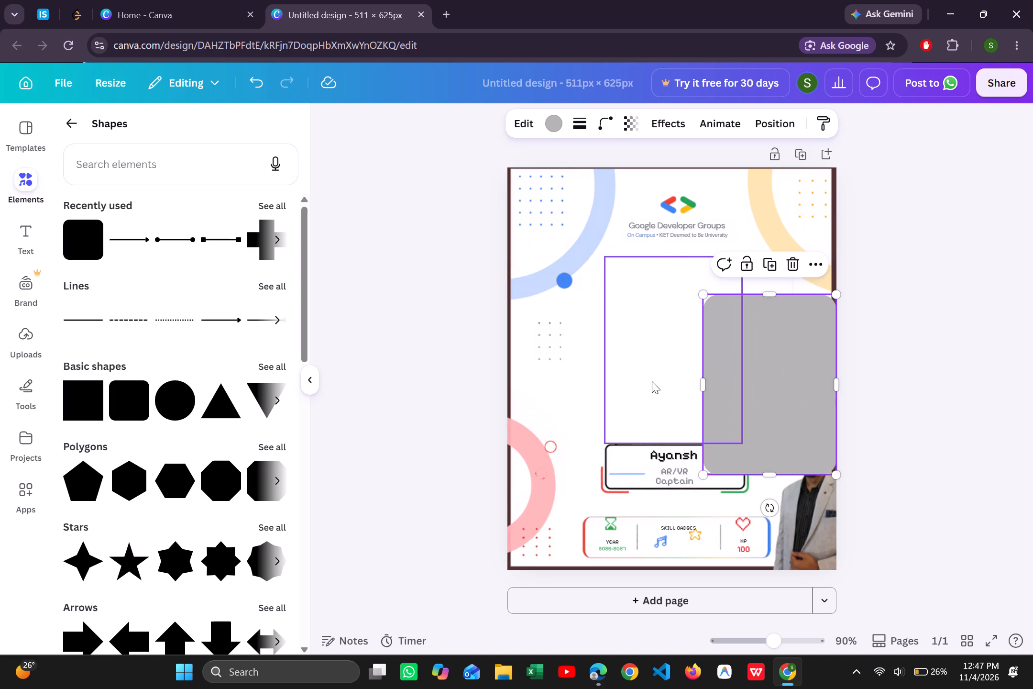
left_click_drag(652, 381, 646, 377)
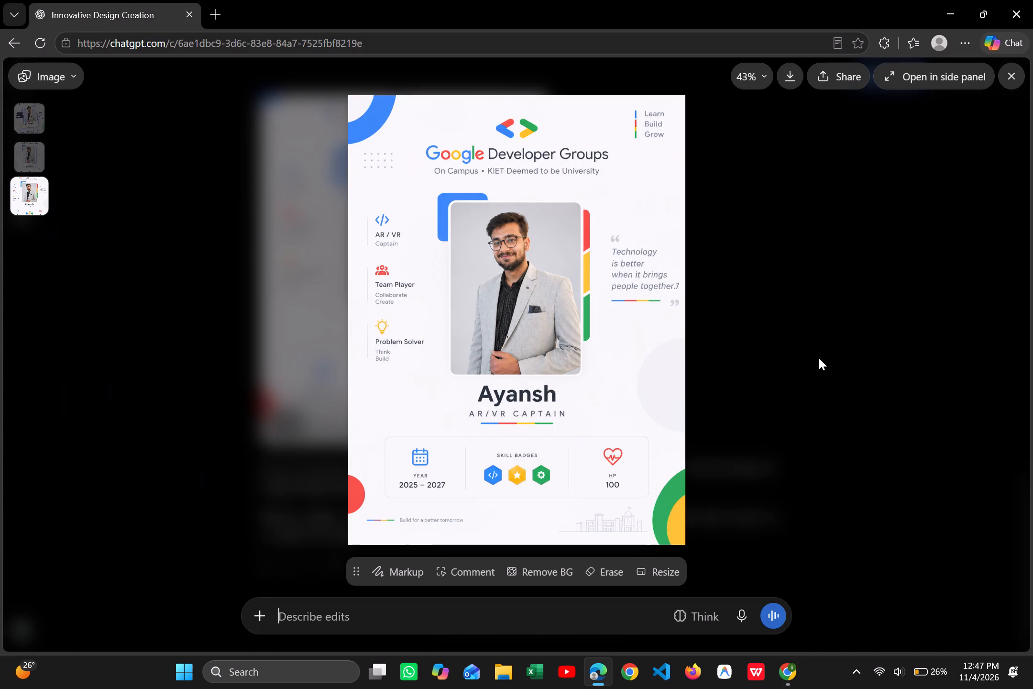
left_click_drag(792, 356, 690, 316)
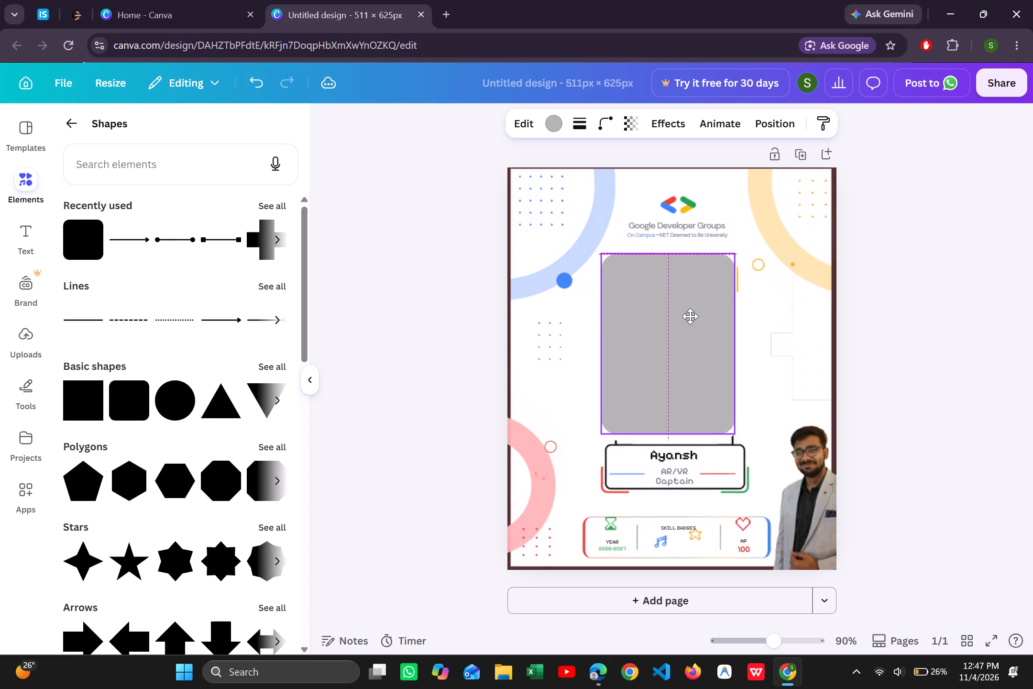
left_click_drag(690, 316, 695, 326)
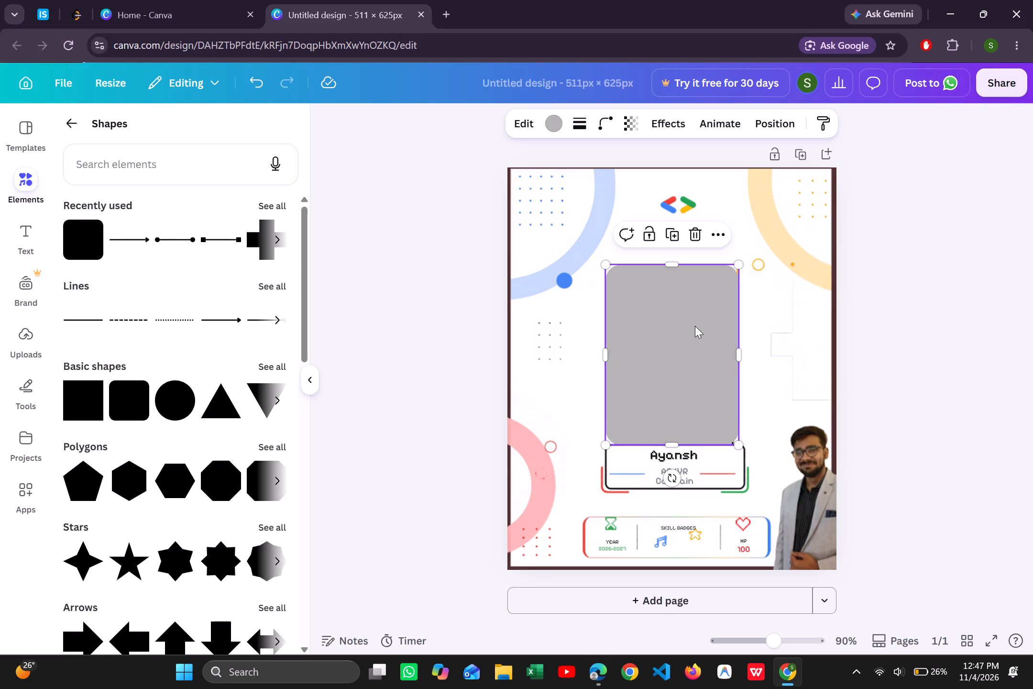
left_click(434, 309)
Add another rounded square, fill it with blue from the photo colours, and place it over the grey rectangle's upper-left corner.
left_click(85, 237)
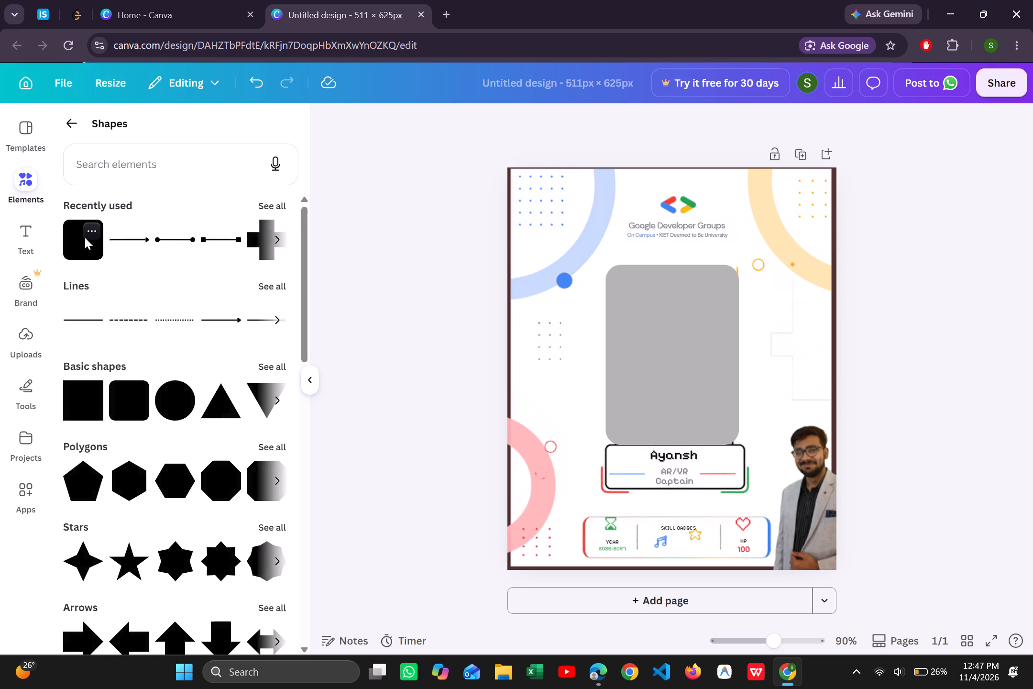
left_click(86, 243)
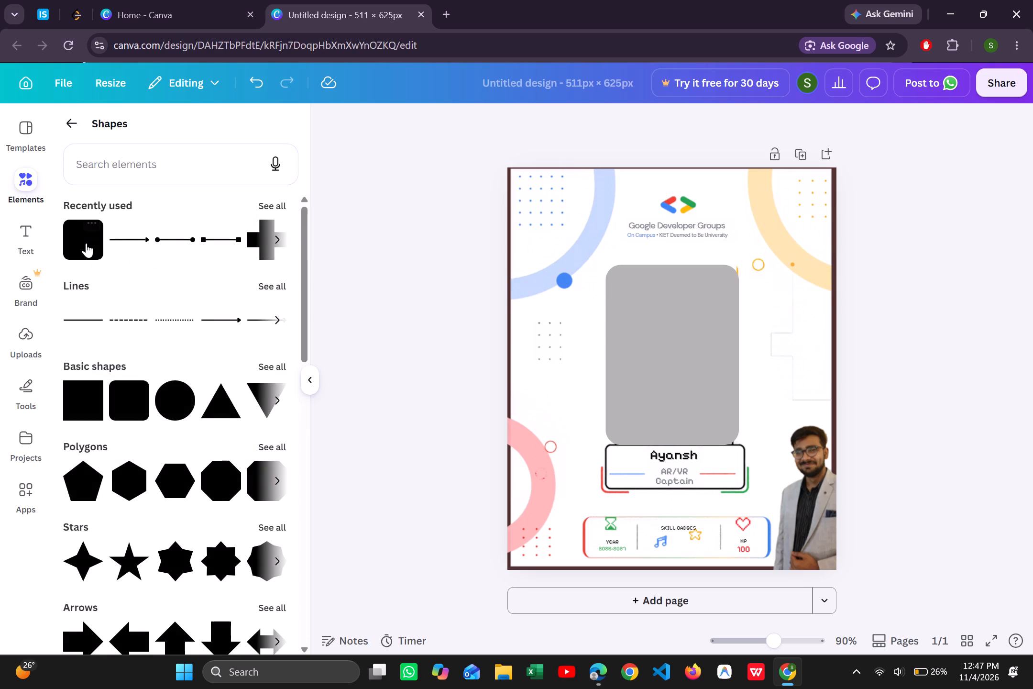
left_click(79, 250)
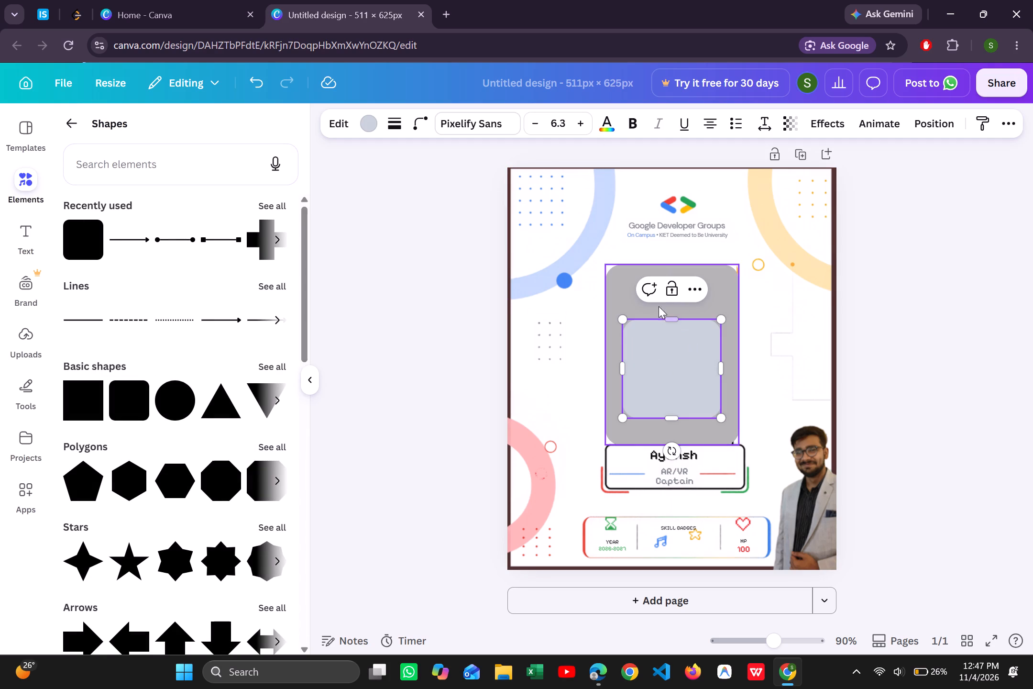
left_click(366, 124)
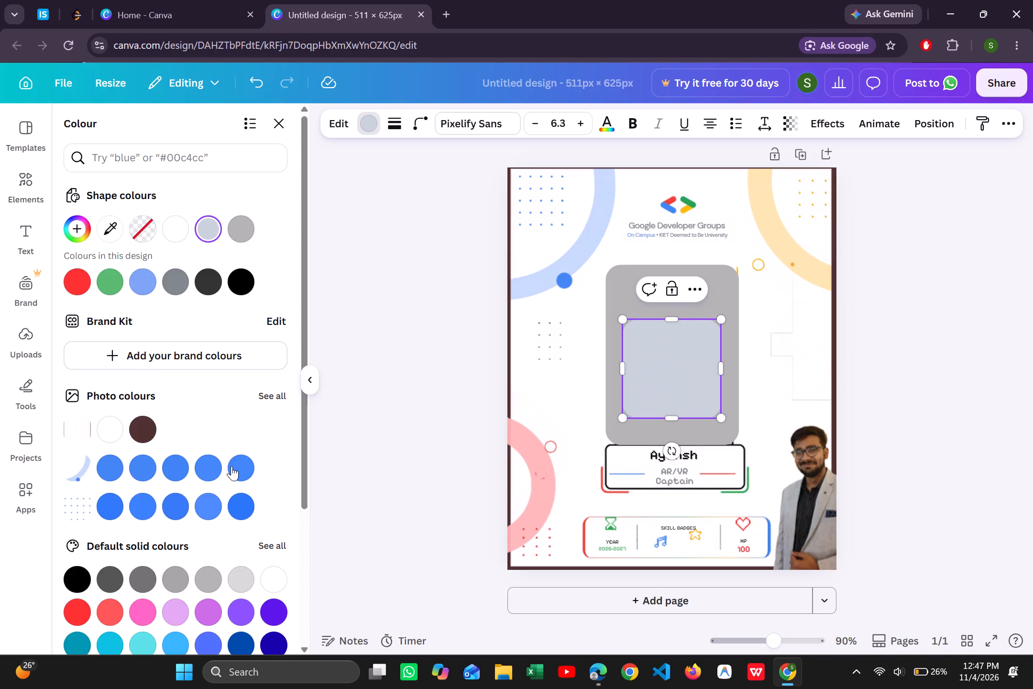
left_click(171, 472)
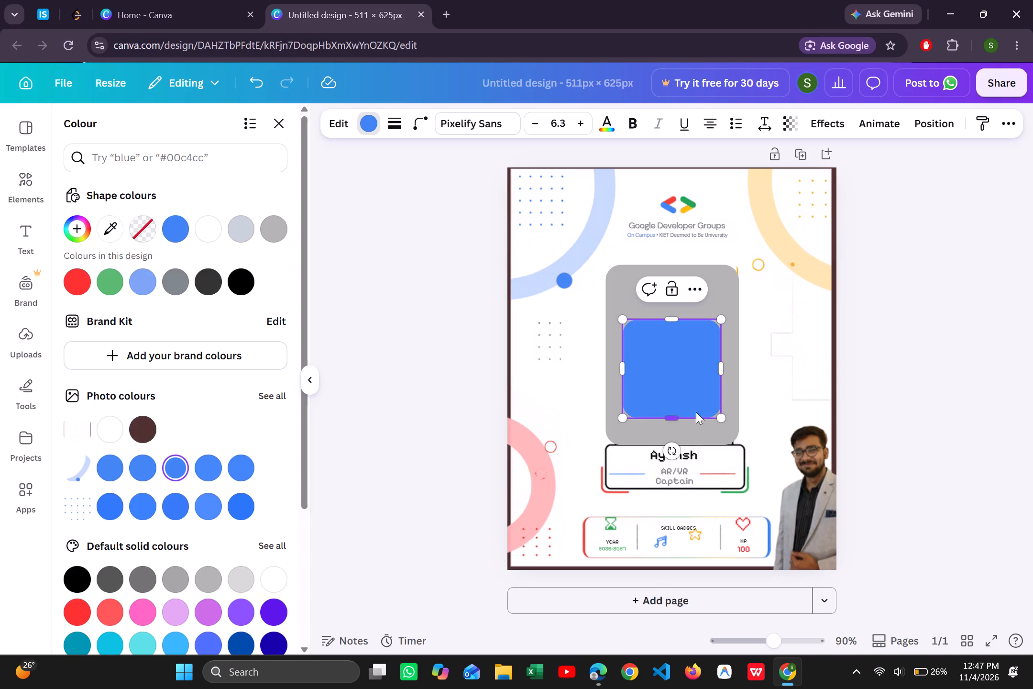
left_click_drag(686, 369, 666, 363)
left_click_drag(666, 363, 570, 268)
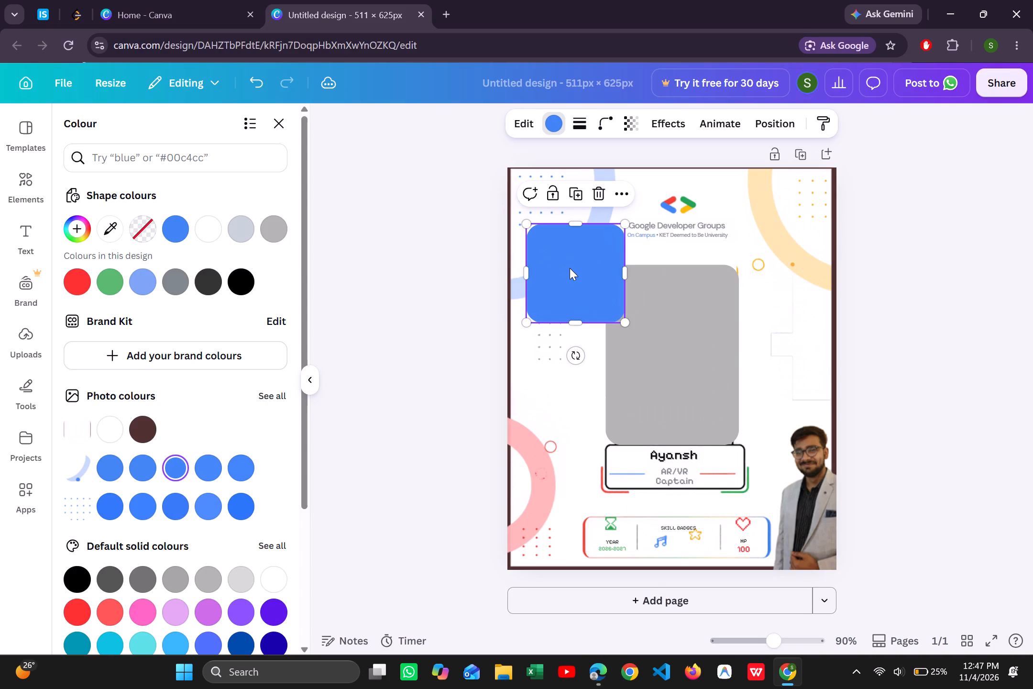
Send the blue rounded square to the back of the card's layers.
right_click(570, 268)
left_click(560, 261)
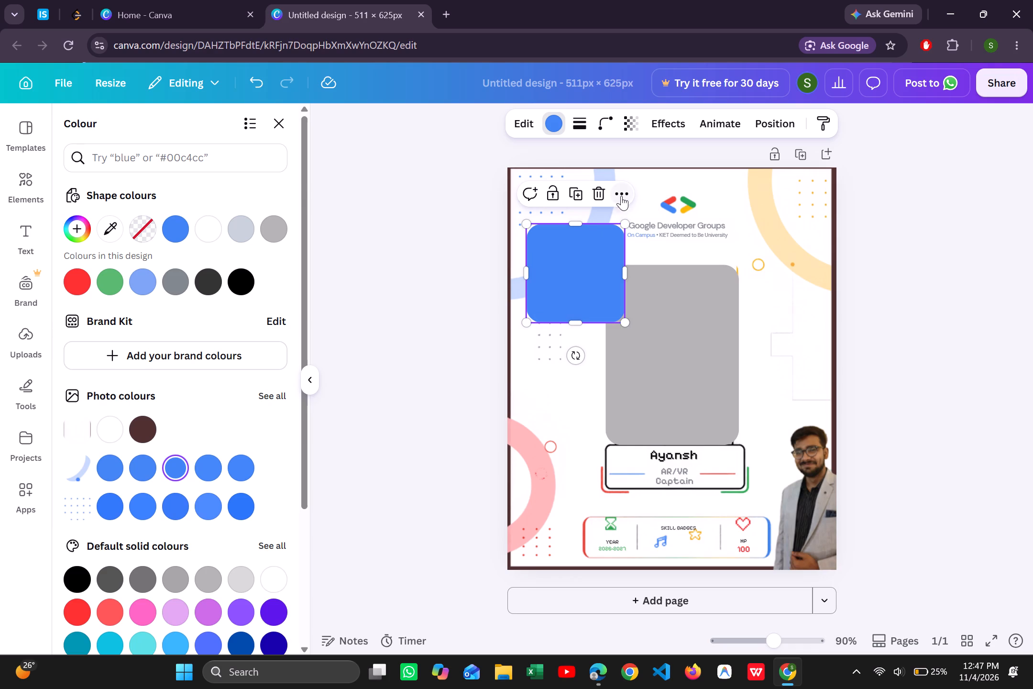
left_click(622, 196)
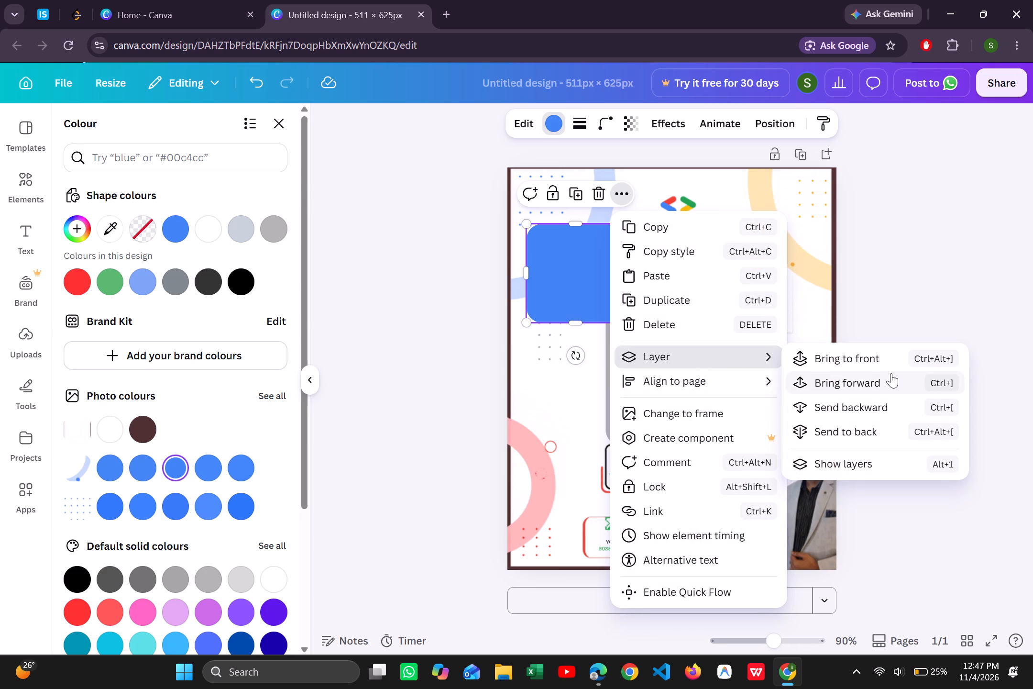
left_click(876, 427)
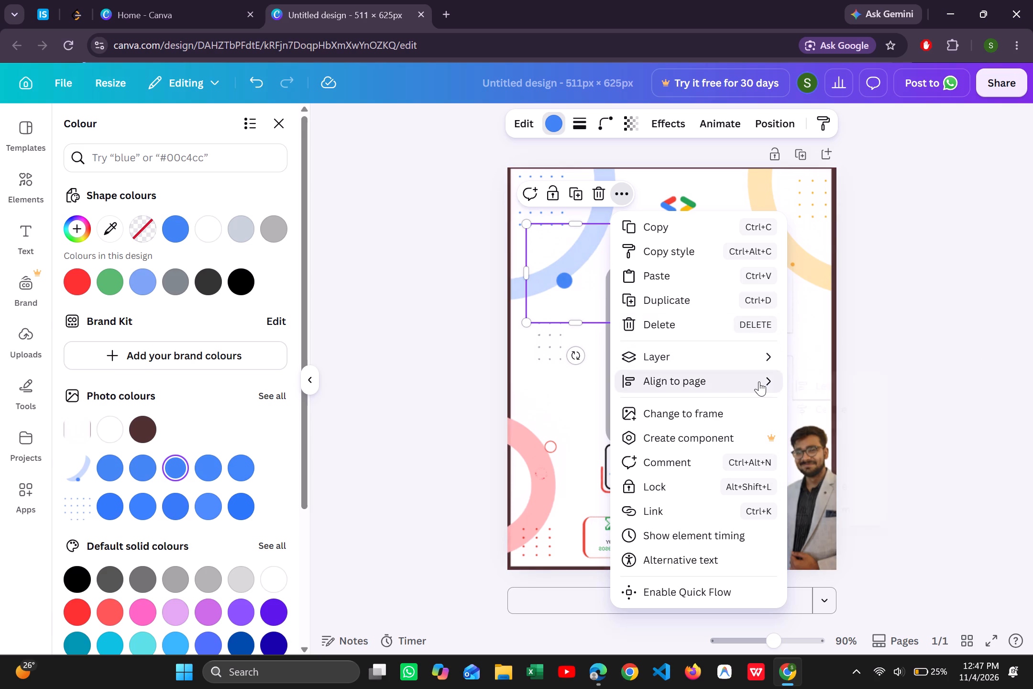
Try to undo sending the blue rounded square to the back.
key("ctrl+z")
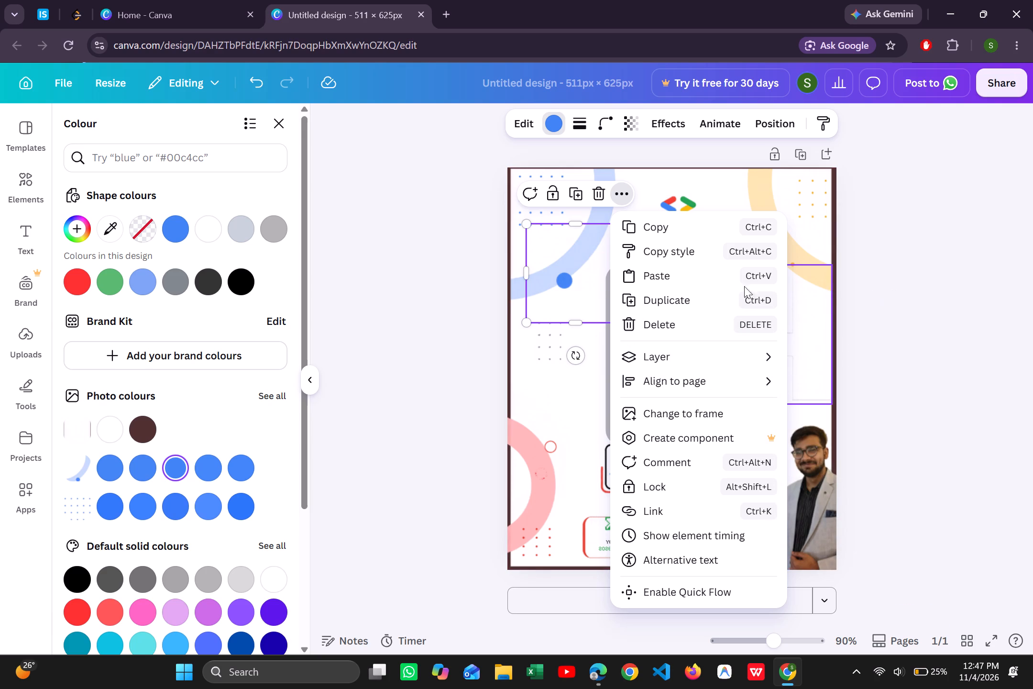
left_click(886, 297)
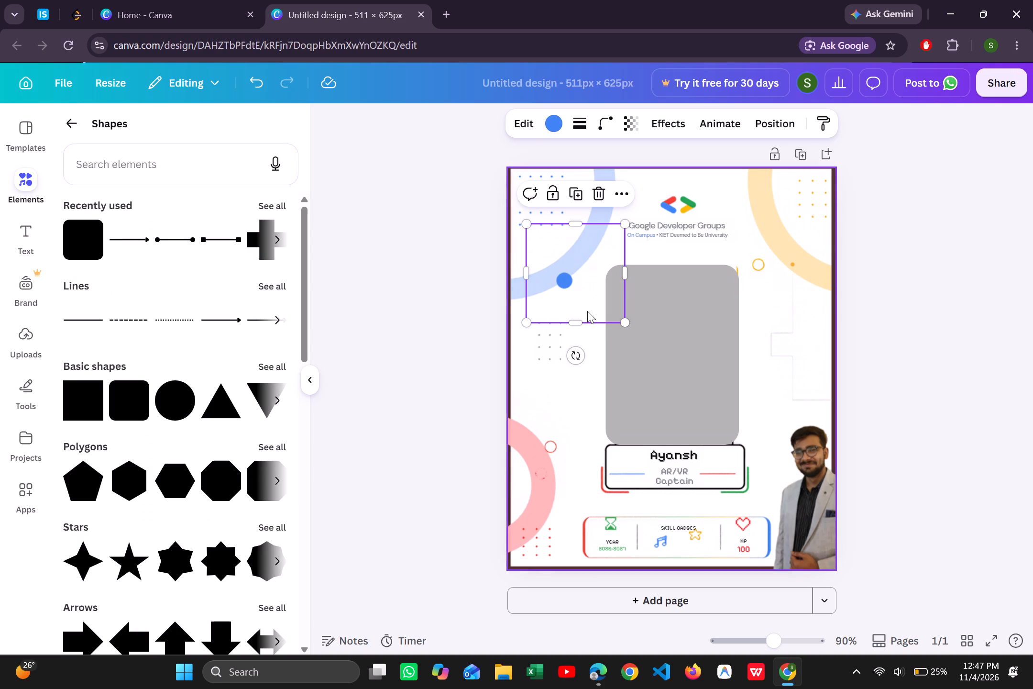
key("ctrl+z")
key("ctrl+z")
Bring the blue rounded square to the front of the card's layers.
left_click(623, 194)
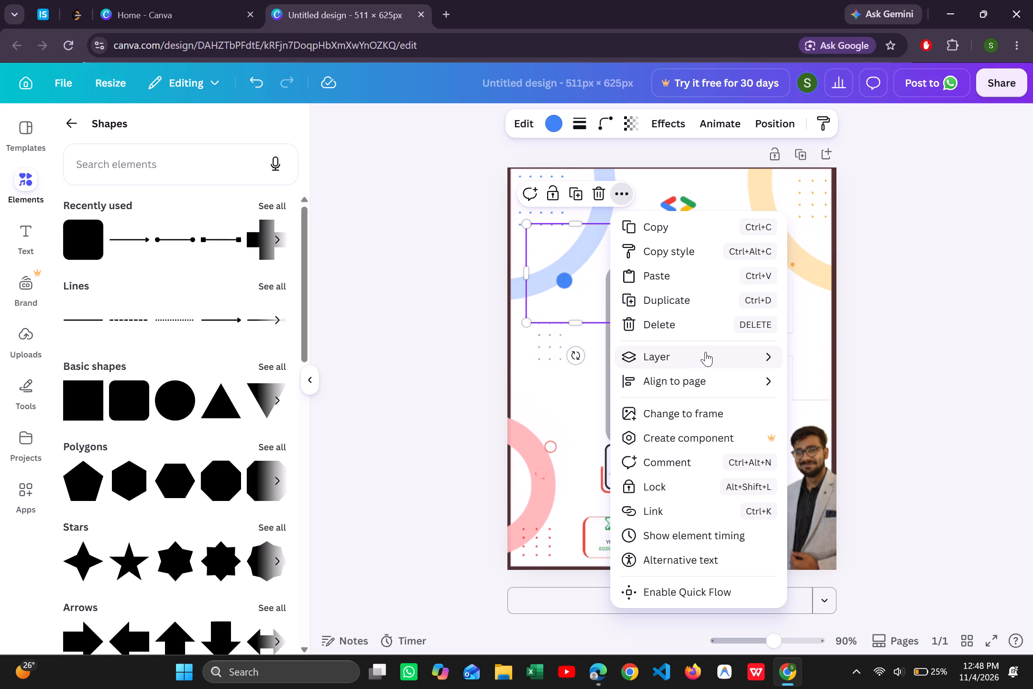
left_click(867, 365)
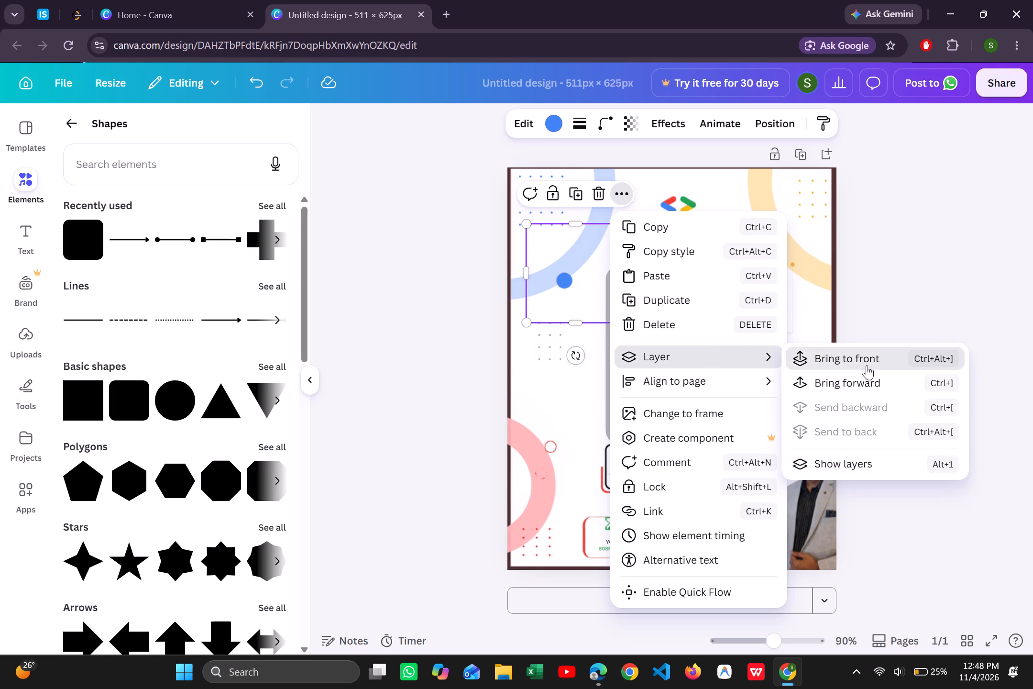
Send the blue rounded square backward through the layers until it sits behind the grey rectangle.
left_click(945, 292)
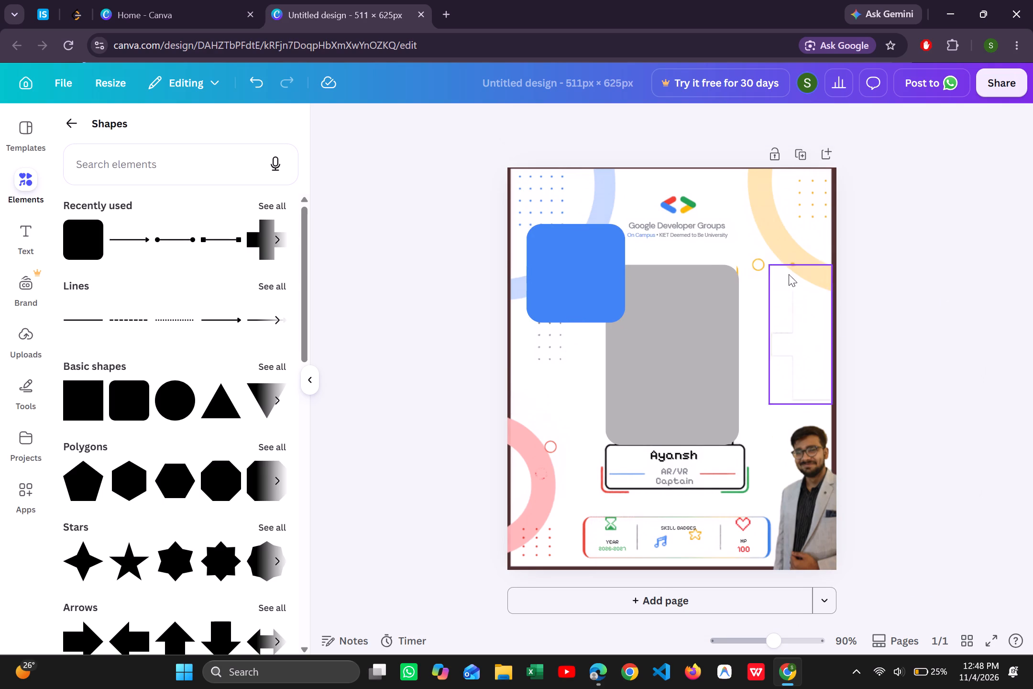
left_click(706, 256)
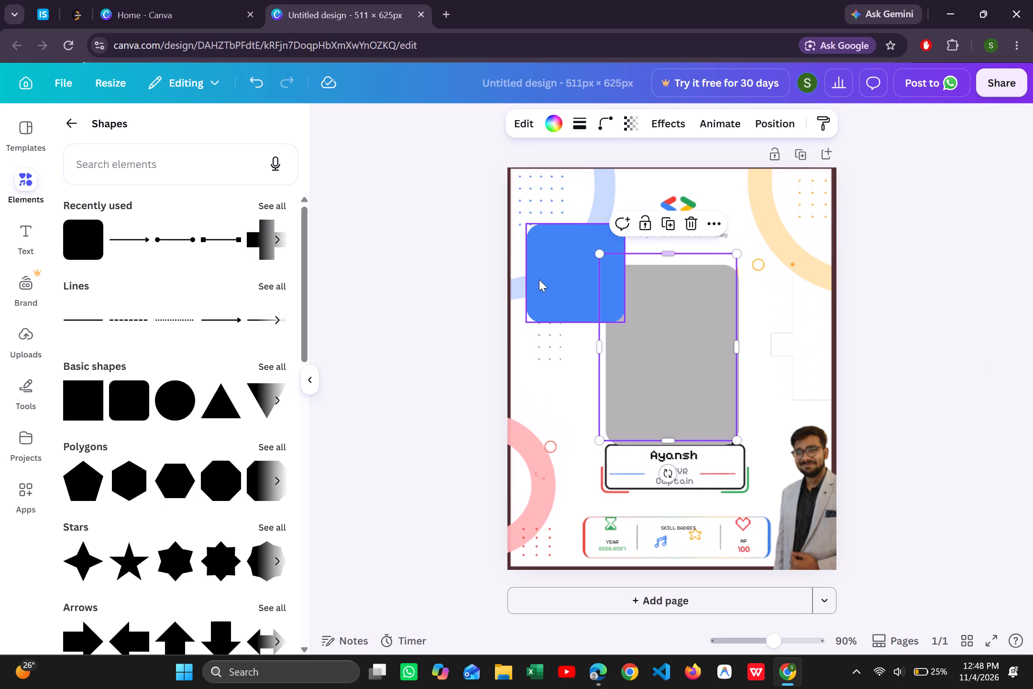
left_click(539, 279)
left_click(665, 253)
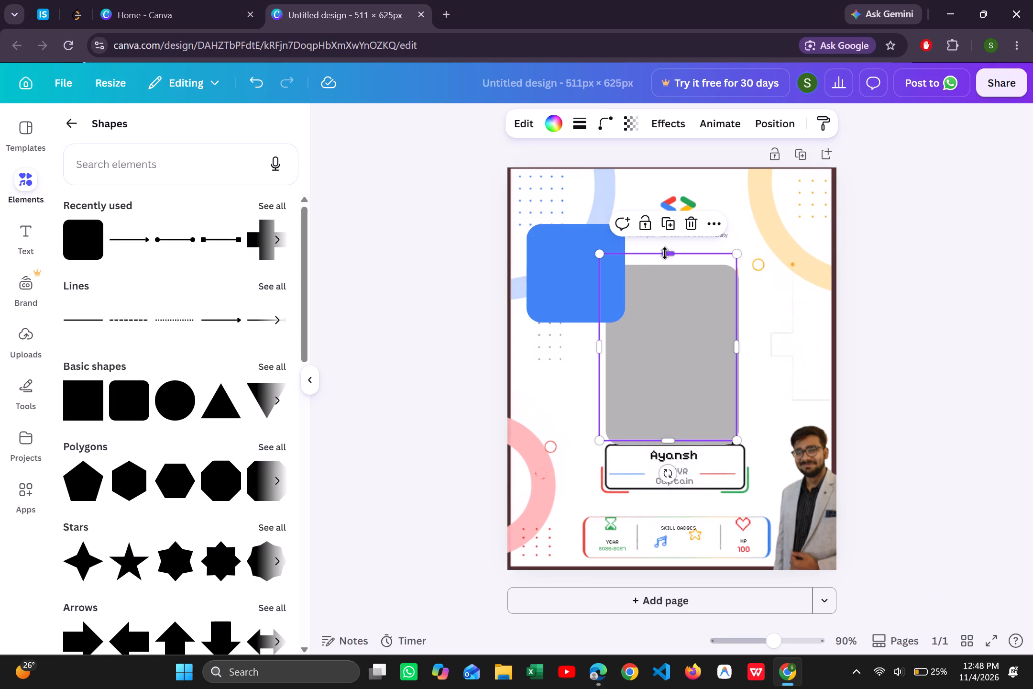
left_click(560, 277)
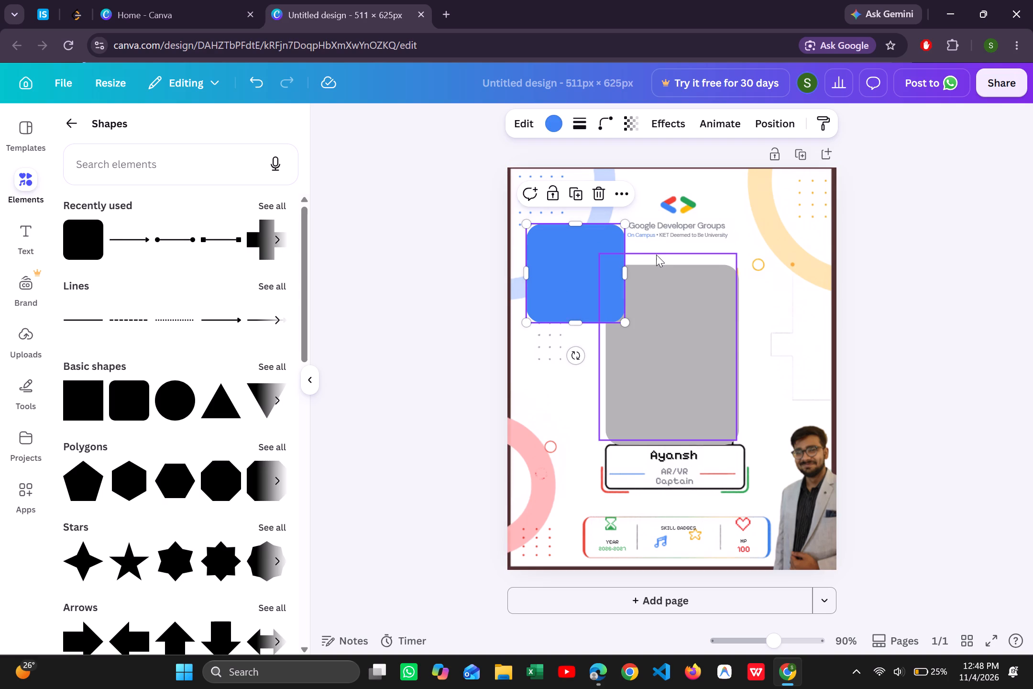
left_click(656, 255)
left_click(580, 270)
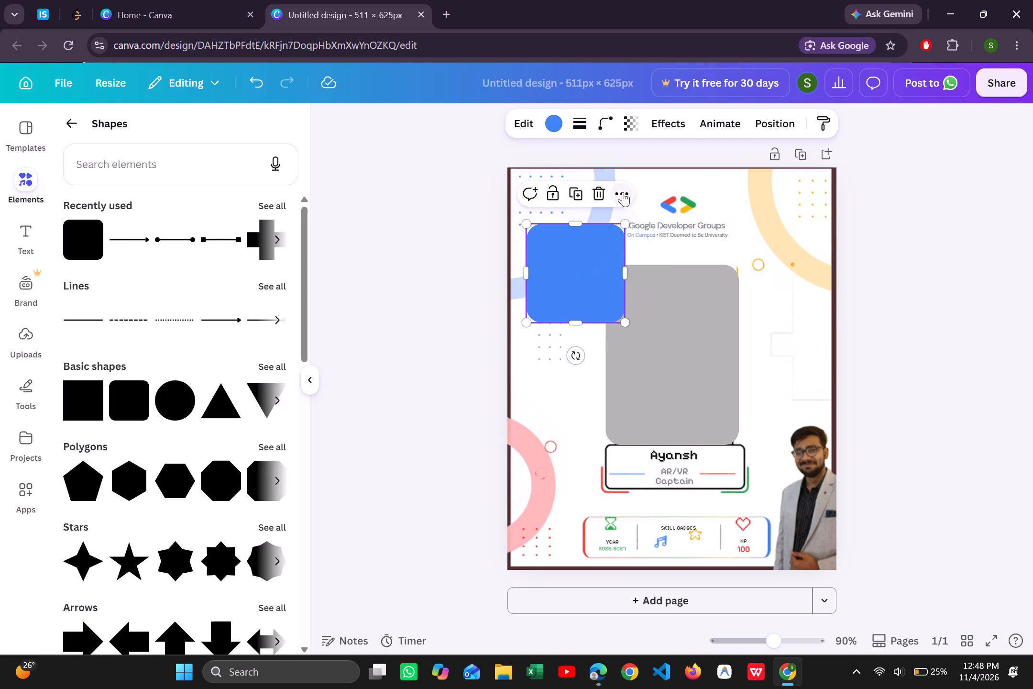
left_click(623, 192)
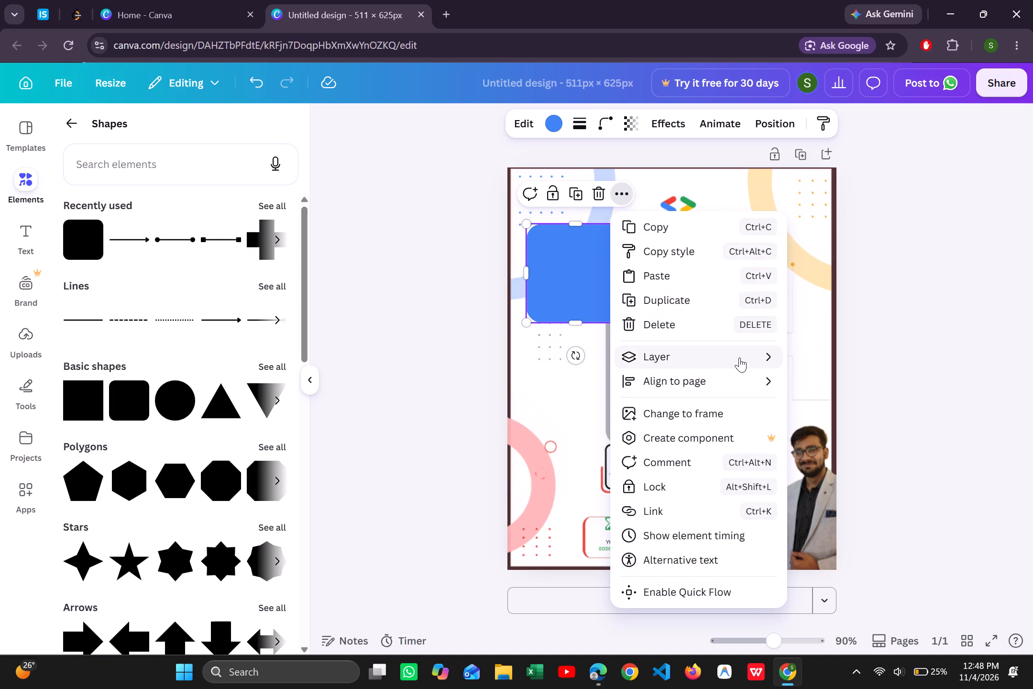
left_click(856, 411)
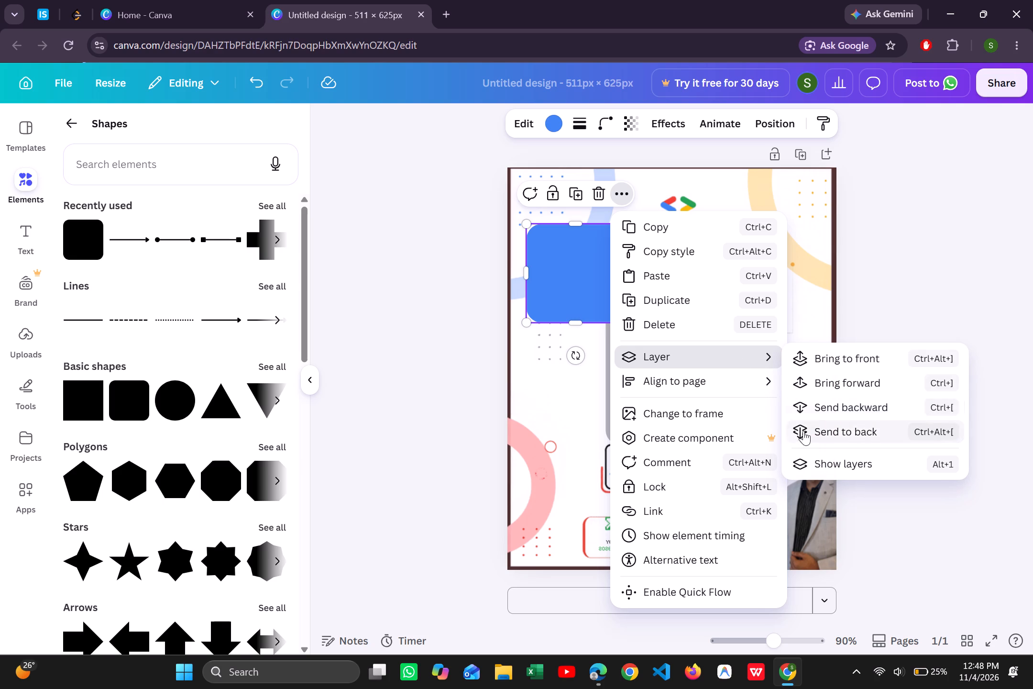
left_click(844, 403)
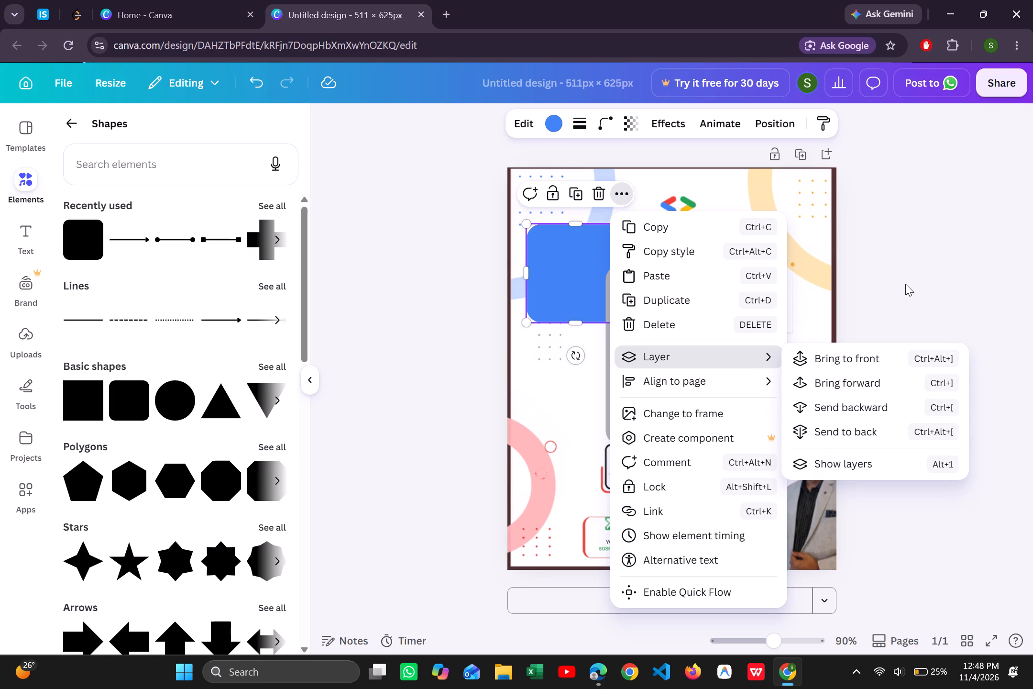
left_click(906, 283)
Move the blue rounded square inward so it sticks out behind the grey rectangle's upper-left corner.
left_click_drag(543, 263, 592, 284)
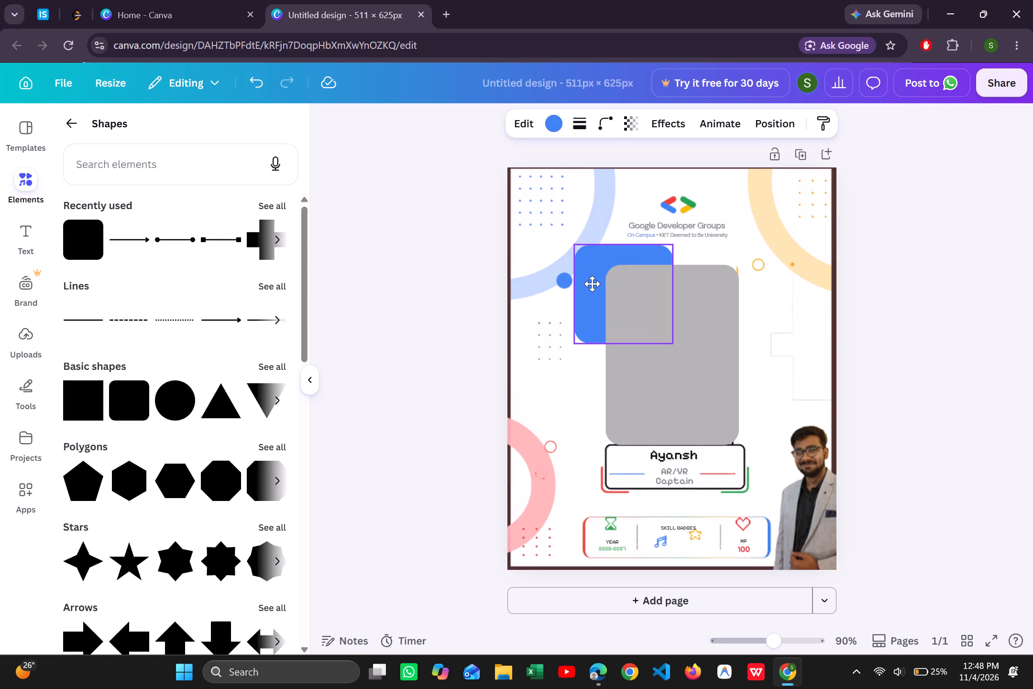
left_click_drag(592, 284, 592, 284)
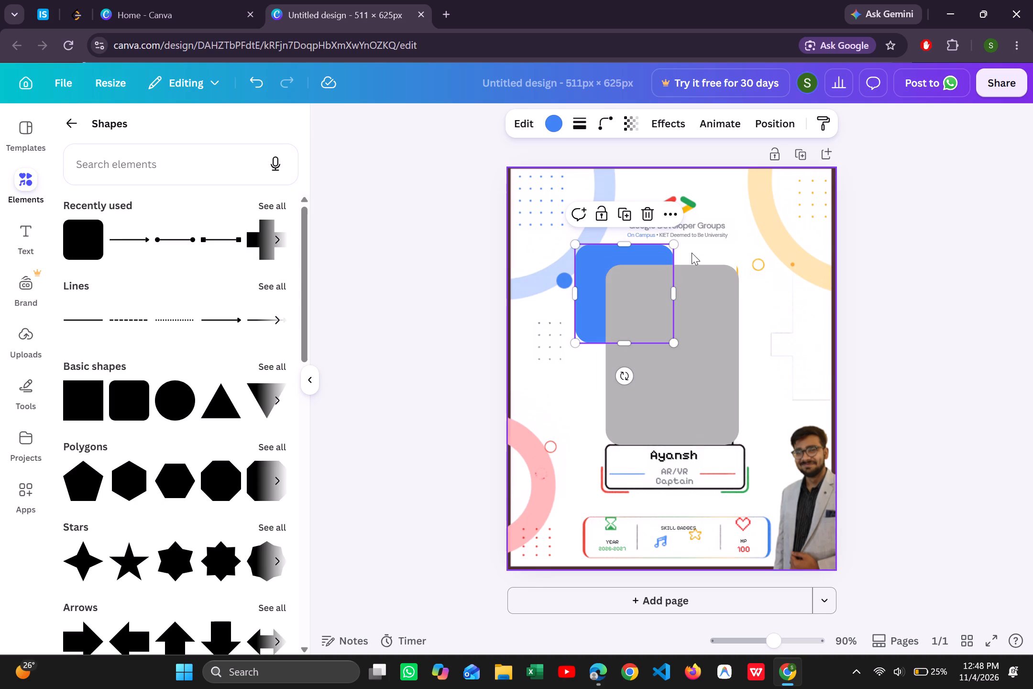
Send the blue rounded square backward one layer, behind the white border rectangle of the photo area.
left_click(690, 258)
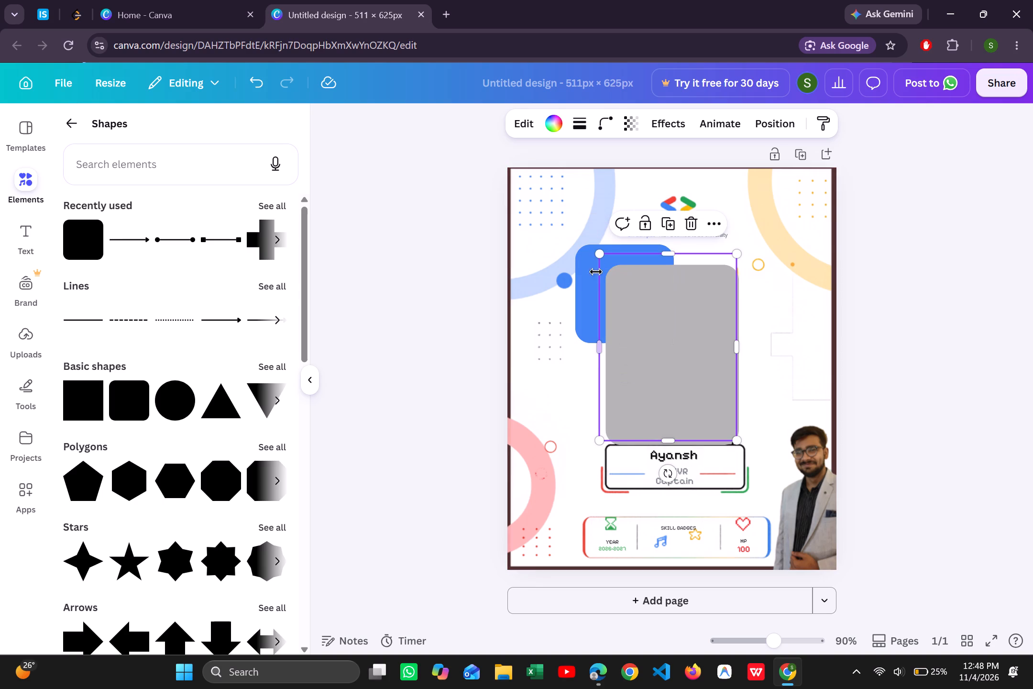
right_click(585, 279)
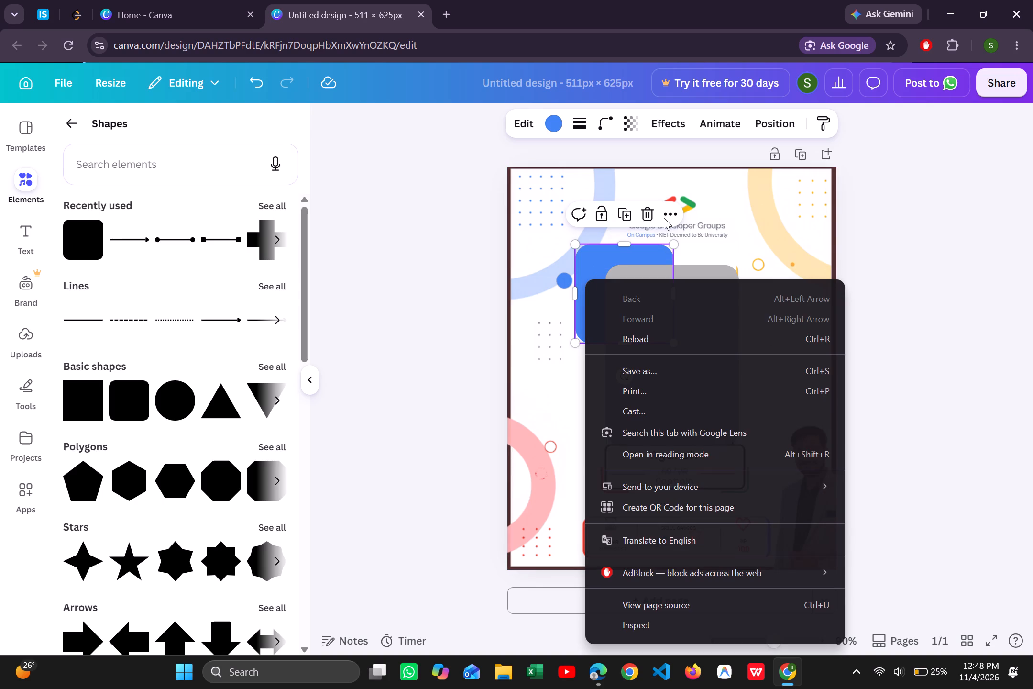
left_click(664, 218)
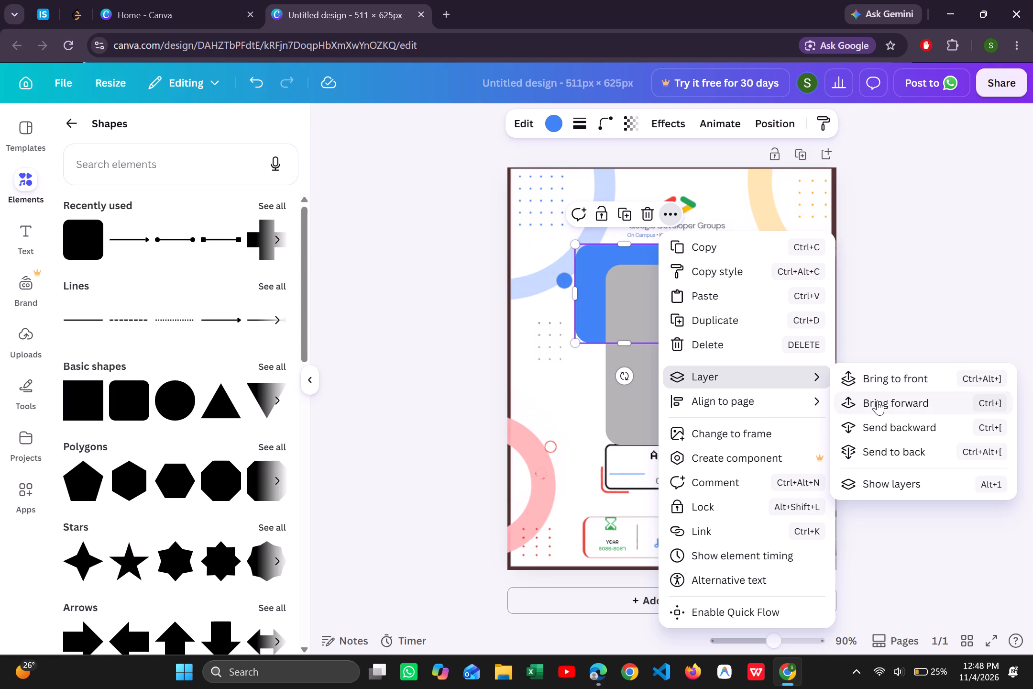
left_click(882, 417)
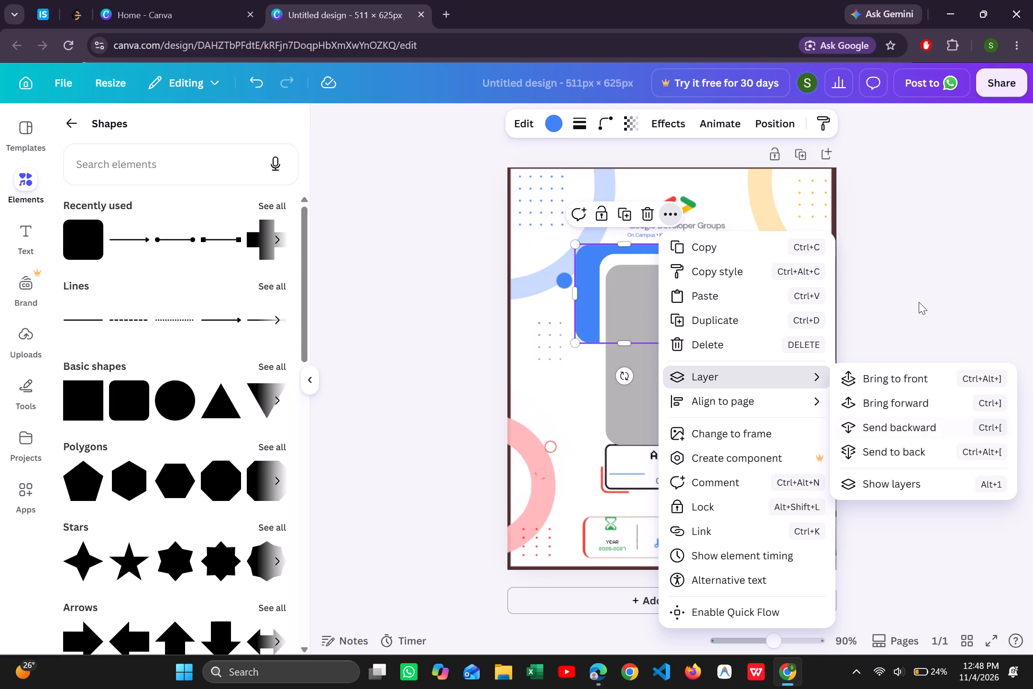
left_click(919, 301)
Shift the grey rectangle slightly up so it sits centred inside the white border rectangle.
left_click_drag(713, 343, 713, 336)
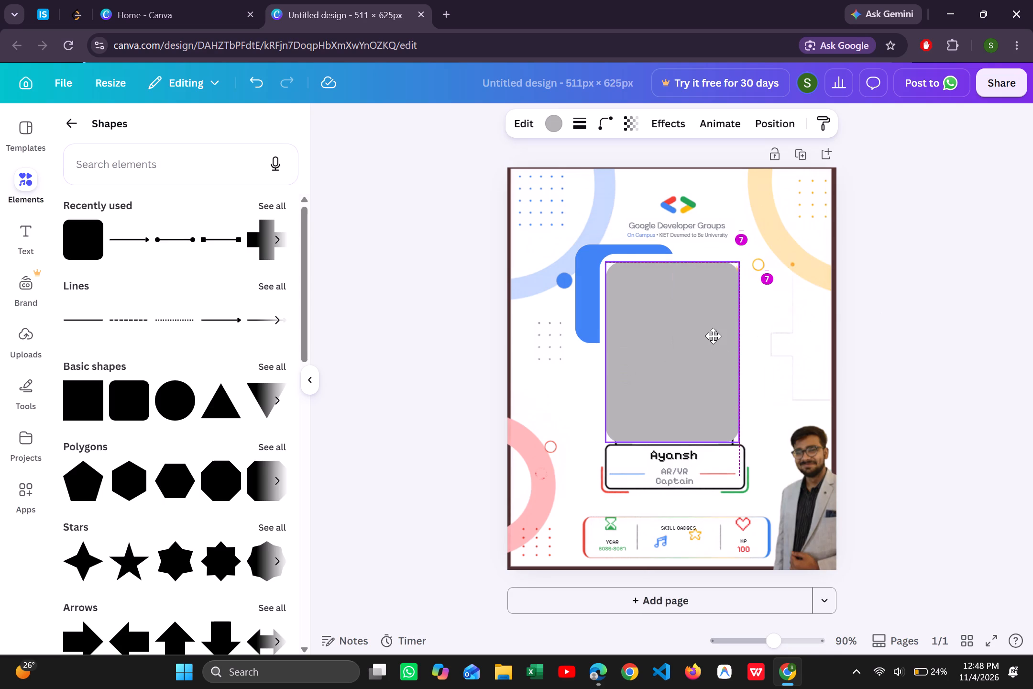
left_click_drag(713, 336, 712, 338)
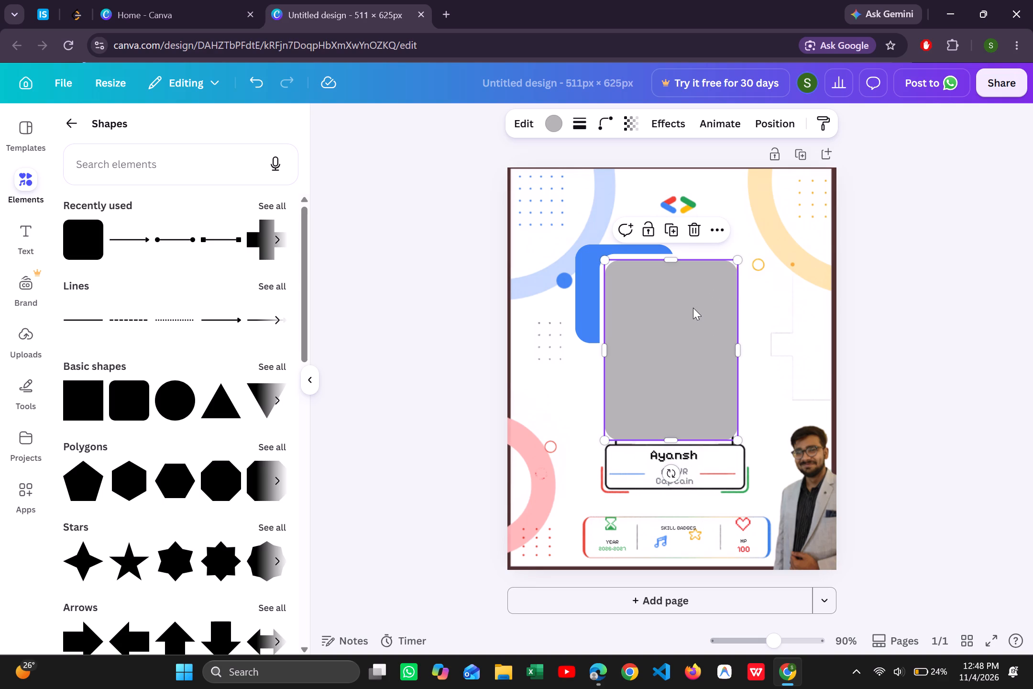
left_click(869, 276)
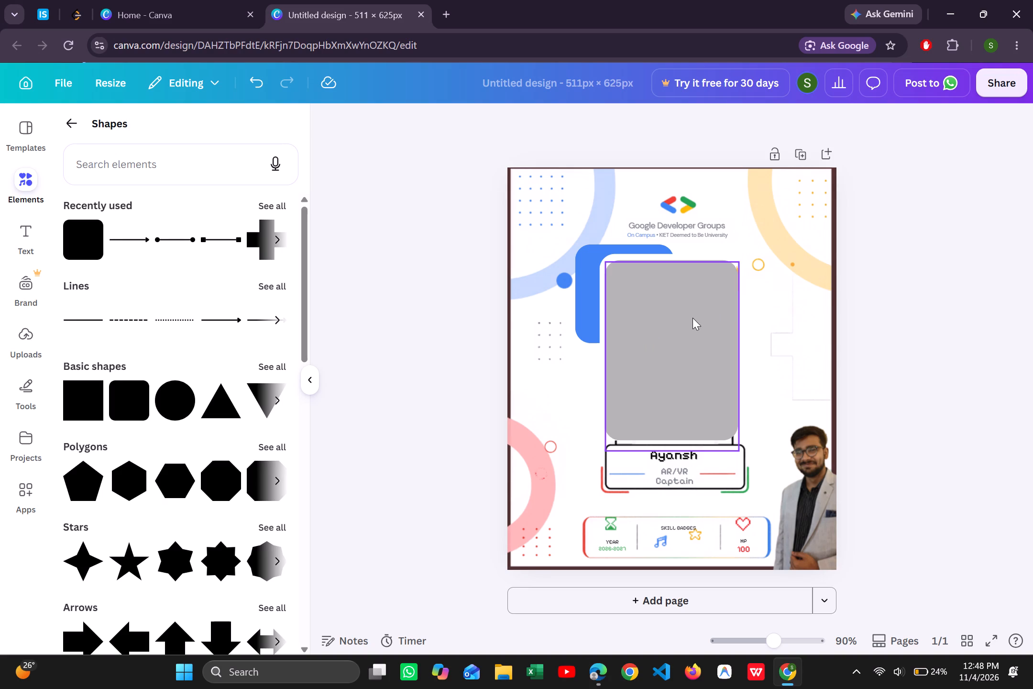
left_click(629, 280)
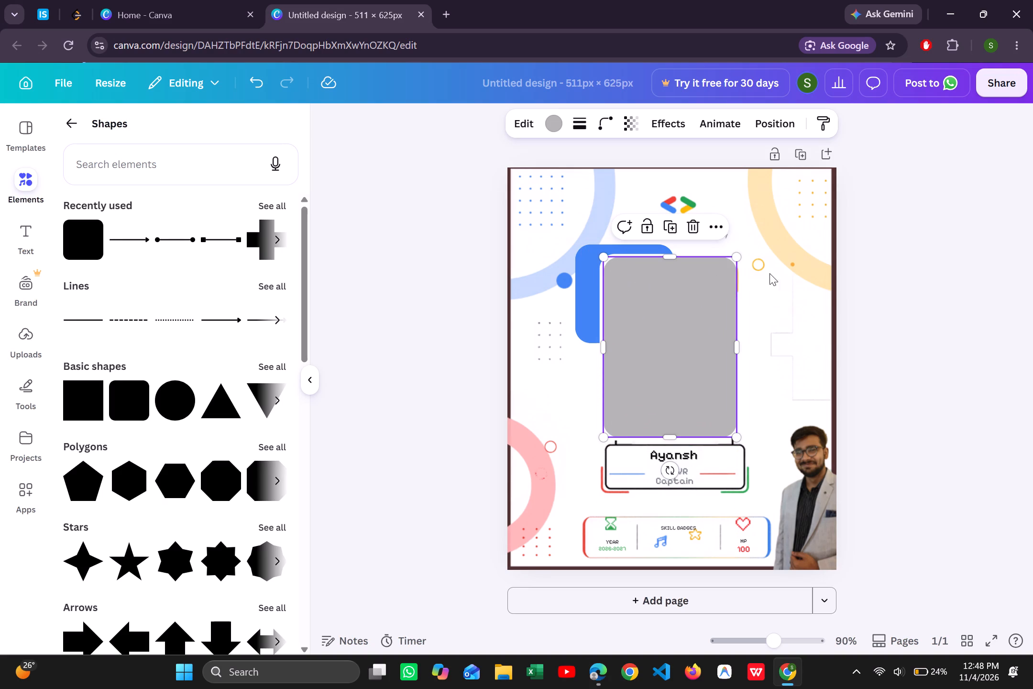
left_click(872, 278)
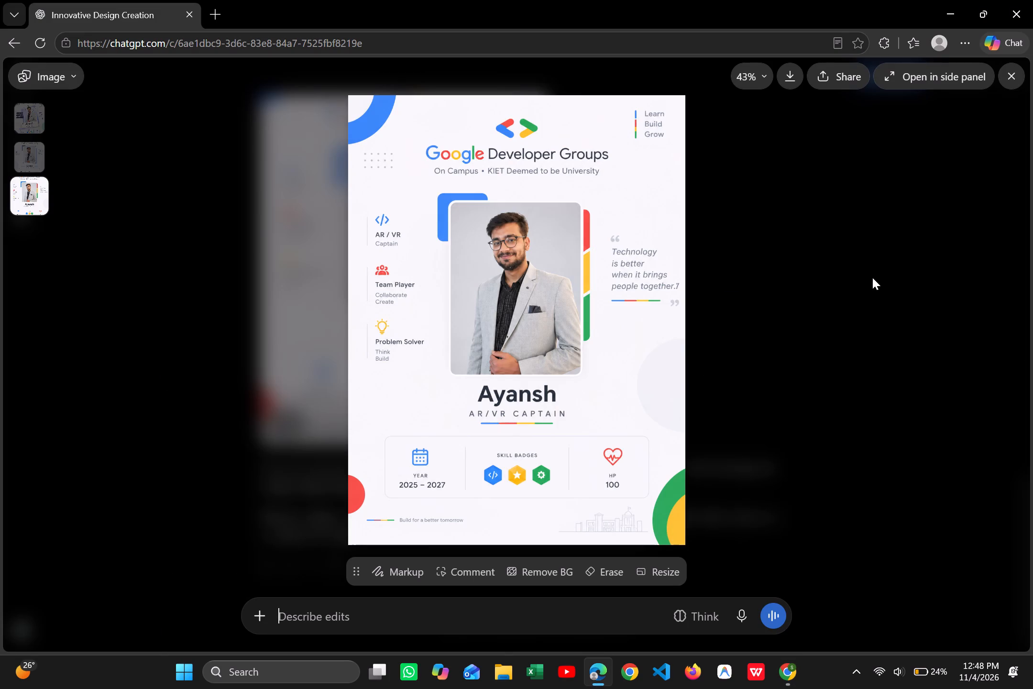
Shrink the blue rounded square and reposition it behind the upper-left corner of the white photo border.
left_click(584, 301)
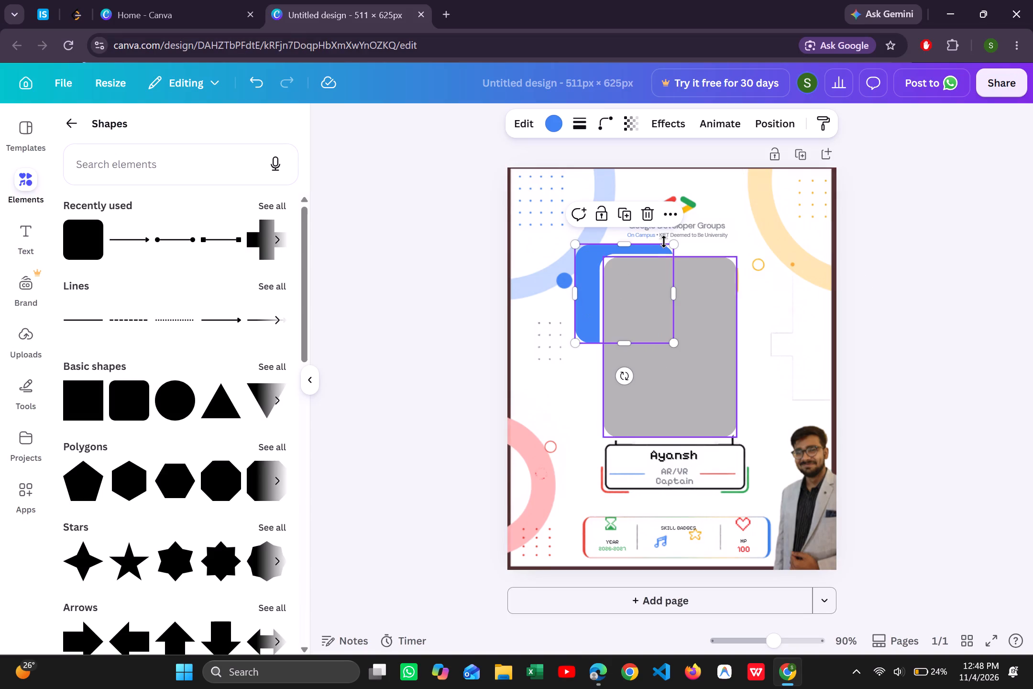
left_click_drag(674, 245, 665, 266)
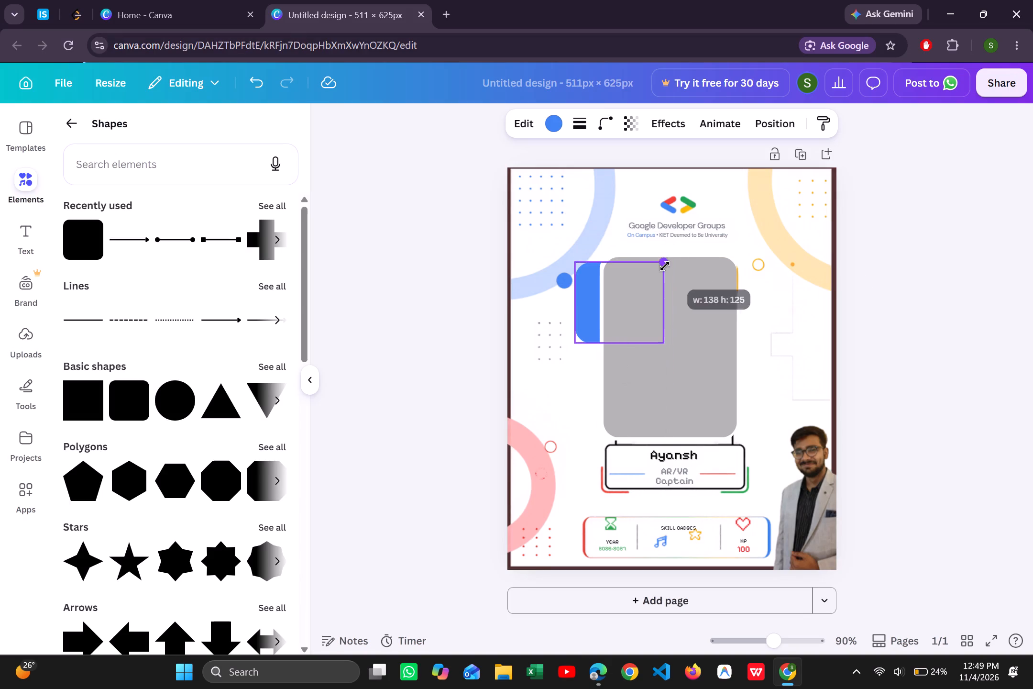
left_click_drag(665, 266, 670, 254)
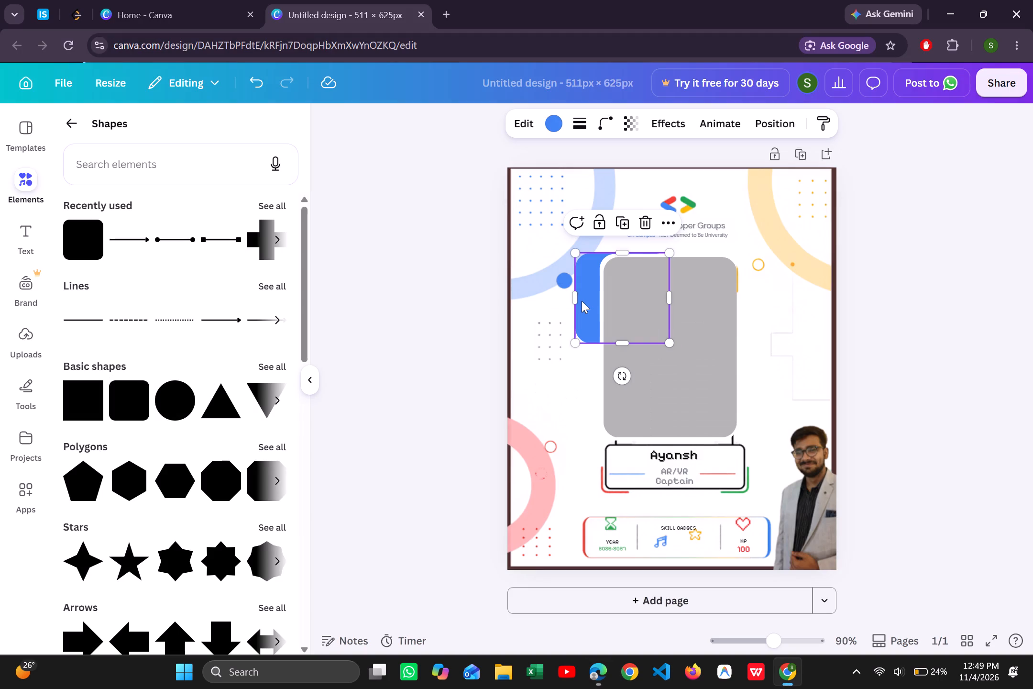
left_click_drag(590, 300, 600, 289)
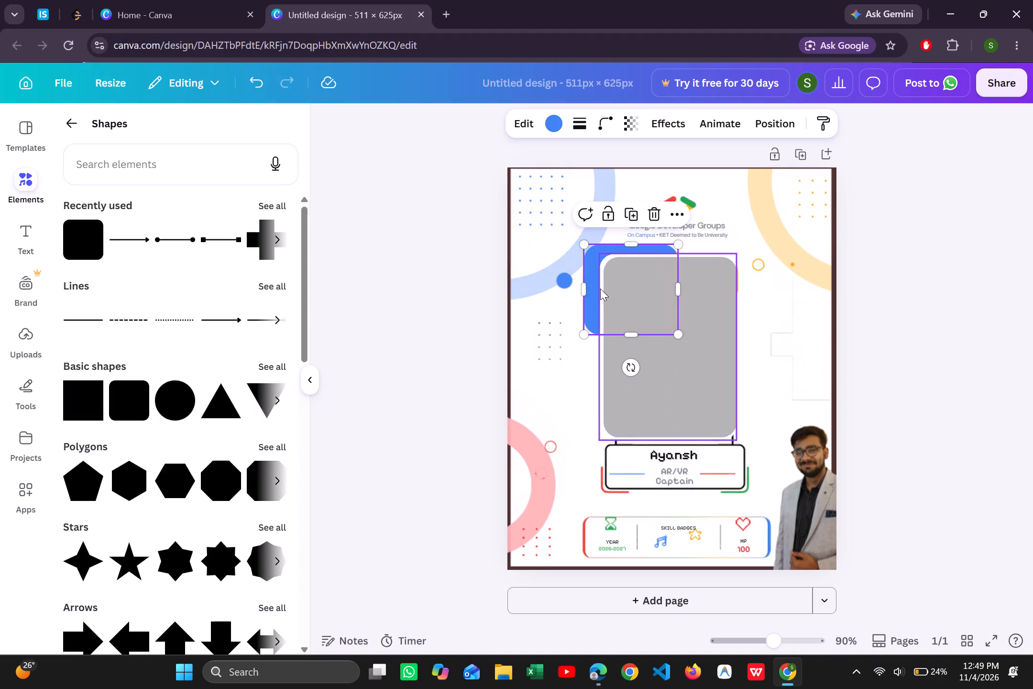
left_click_drag(679, 246, 657, 273)
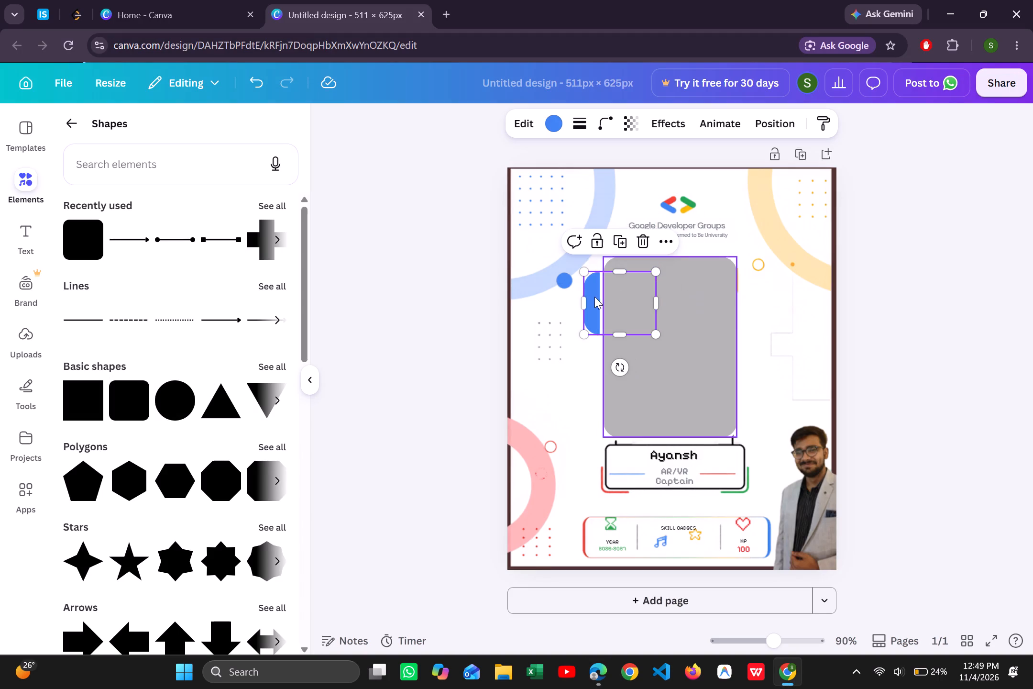
left_click_drag(594, 300, 602, 270)
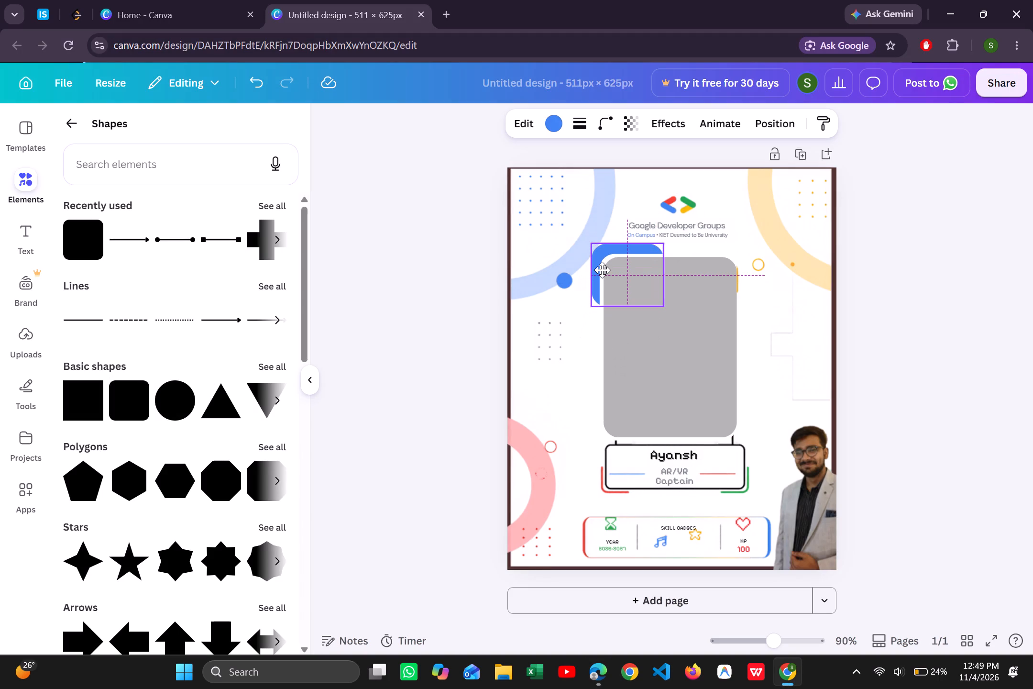
left_click_drag(602, 270, 603, 274)
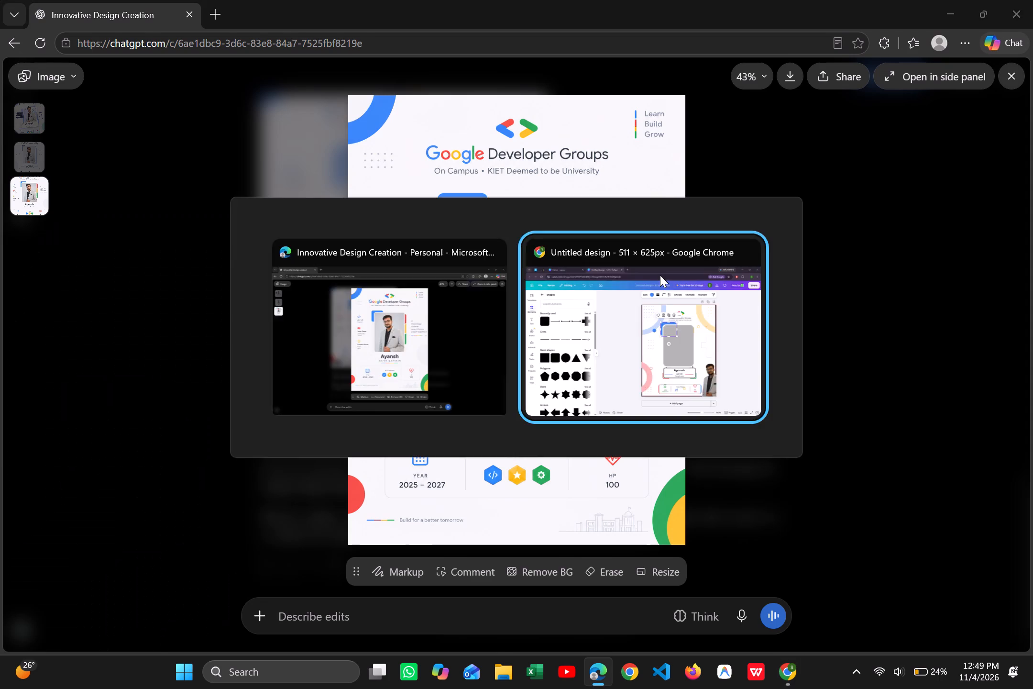
Fine-tune the blue rounded square's position and enlarge it slightly so a narrow blue edge frames the photo area's upper-left corner.
left_click_drag(606, 252, 607, 256)
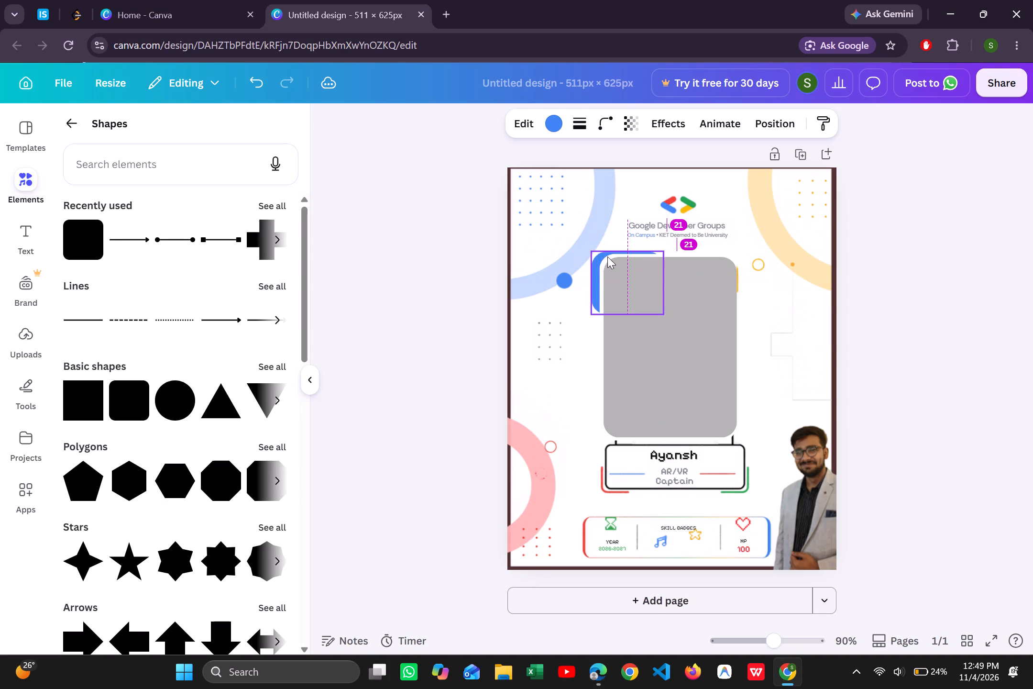
left_click_drag(607, 256, 607, 256)
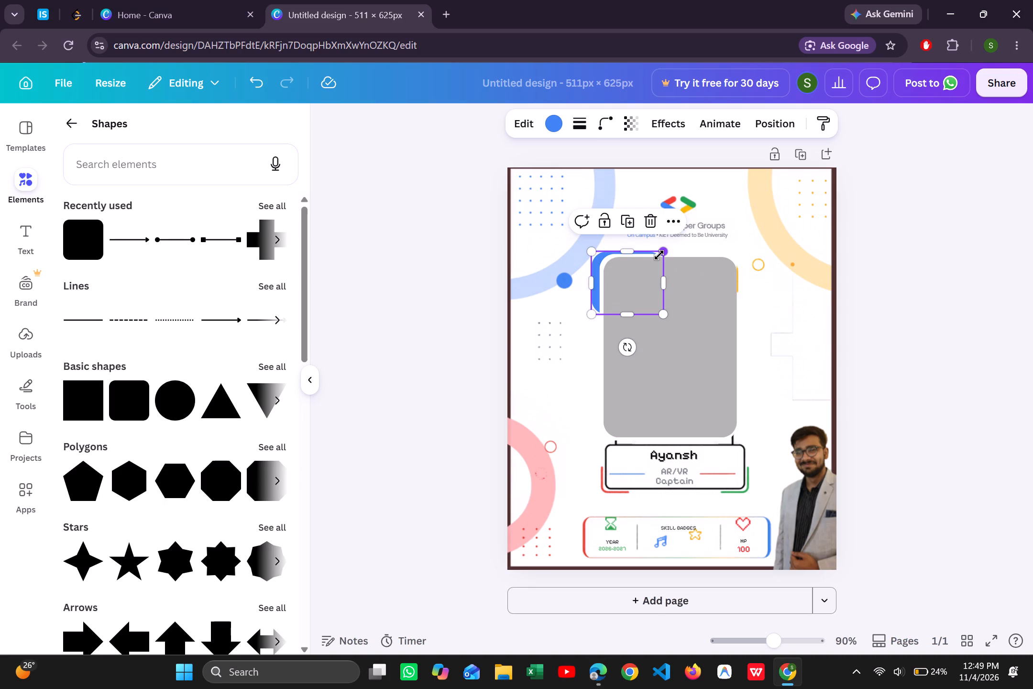
left_click_drag(659, 255, 663, 250)
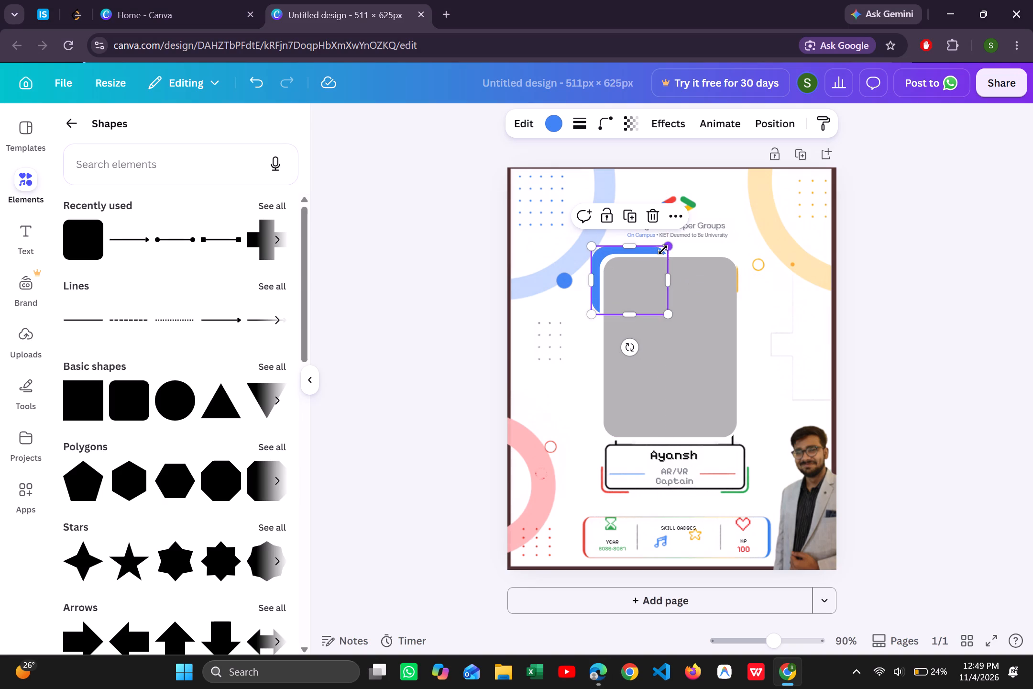
left_click(887, 228)
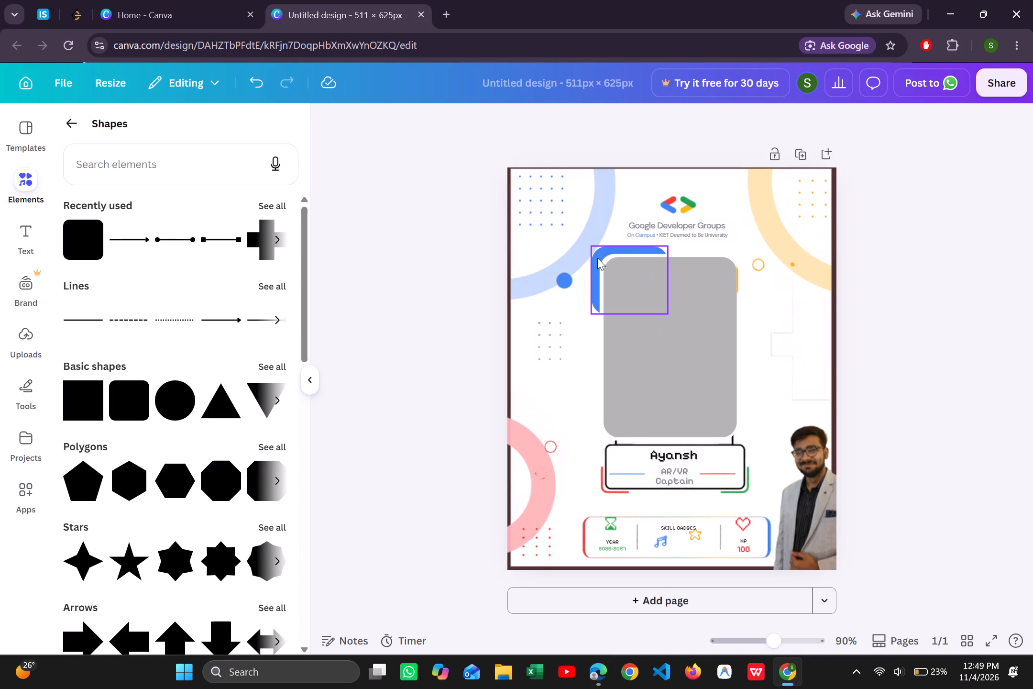
left_click(597, 258)
left_click(588, 244)
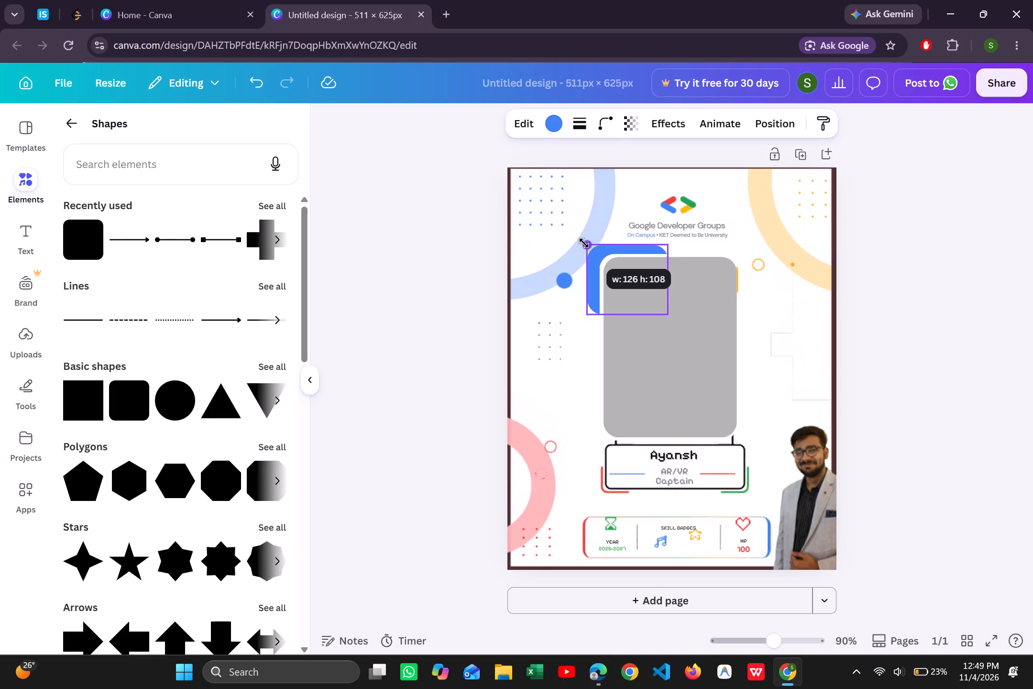
left_click(482, 242)
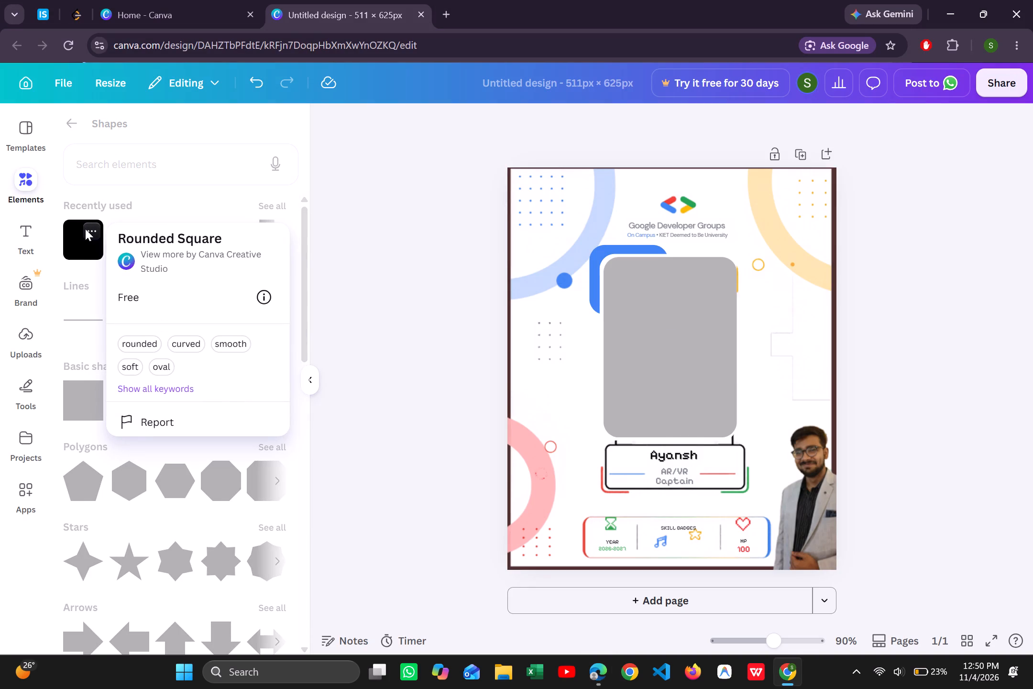
left_click(72, 244)
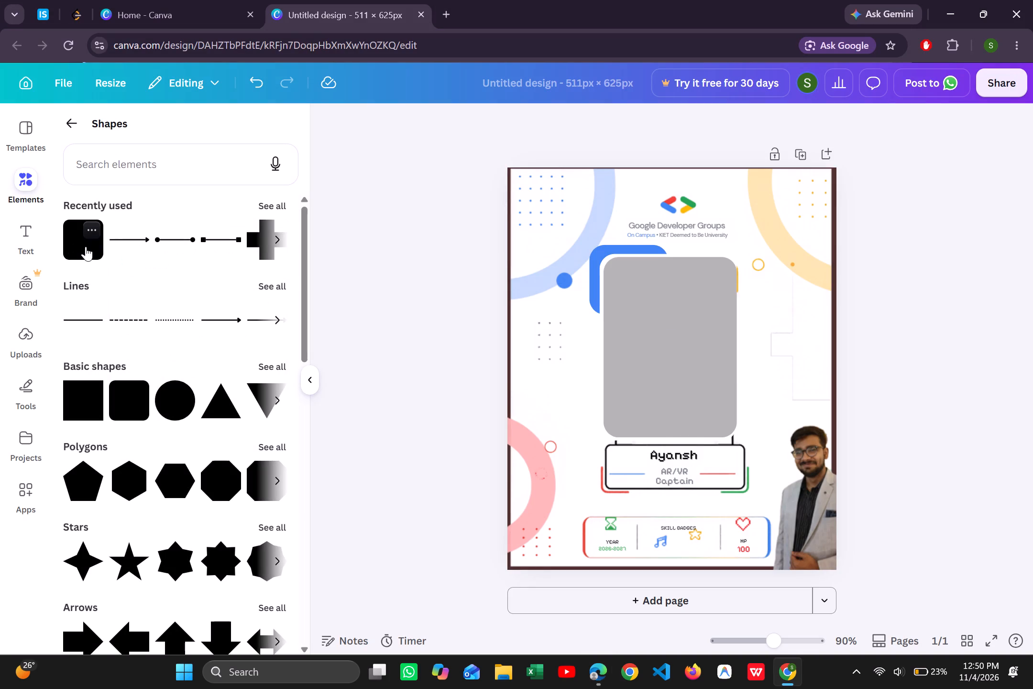
left_click(86, 246)
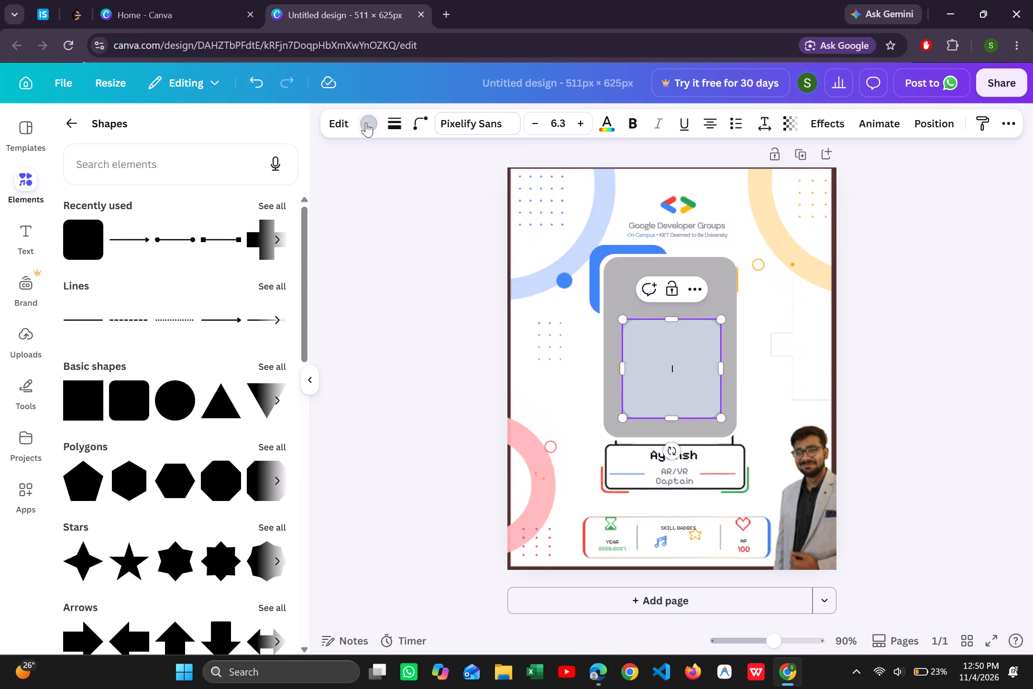
left_click(367, 122)
left_click(76, 287)
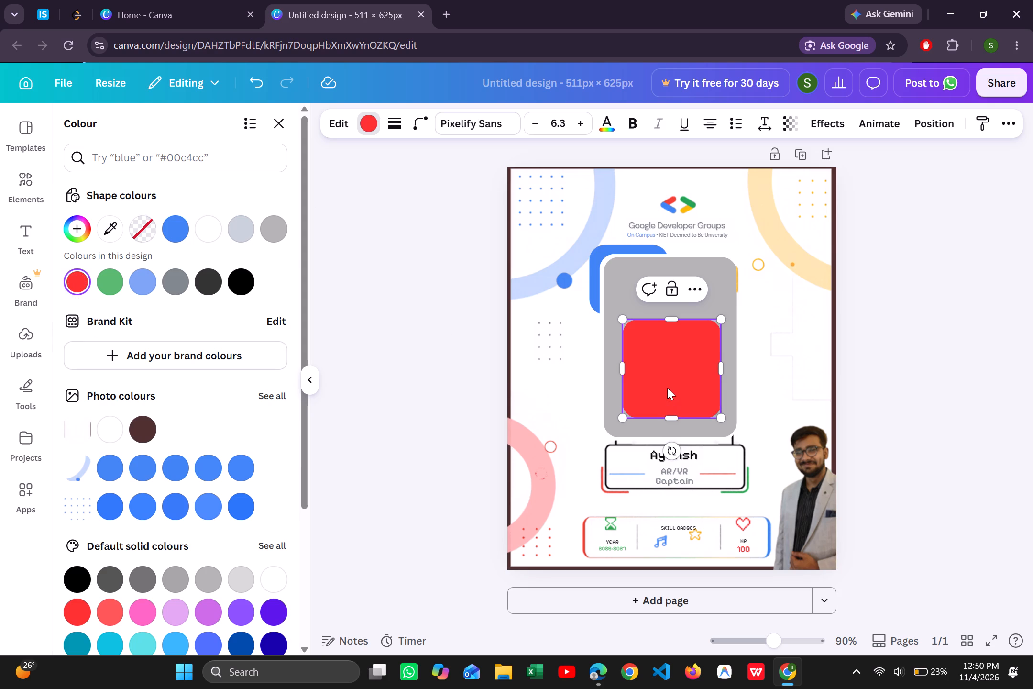
Send the red rounded square backward behind the grey rectangle and move it to protrude past the photo area's upper-right side.
left_click(697, 289)
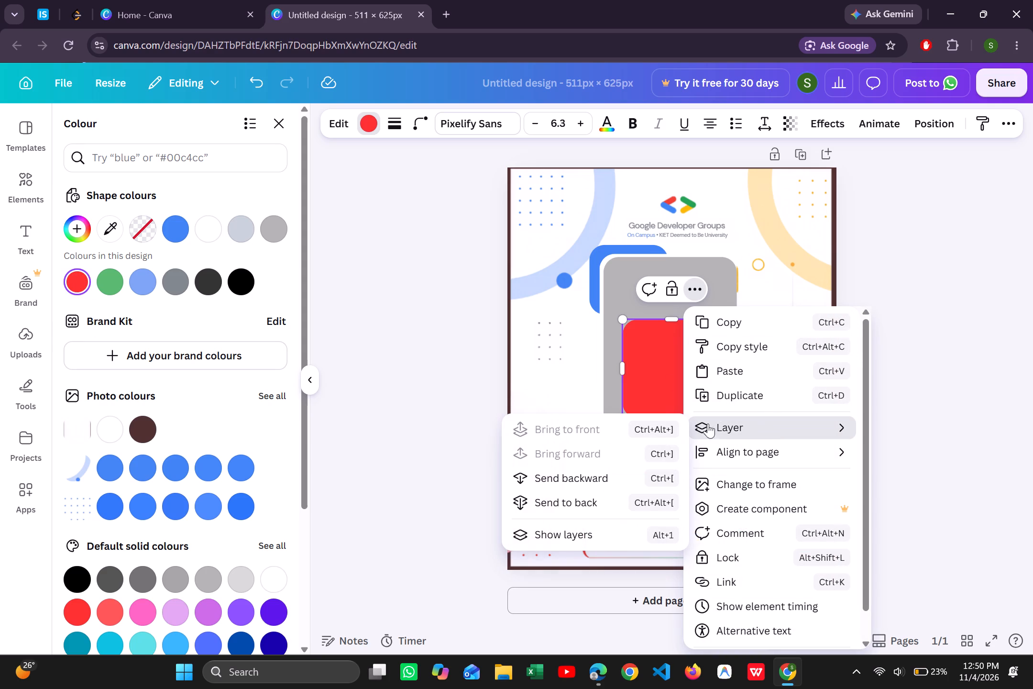
left_click(586, 478)
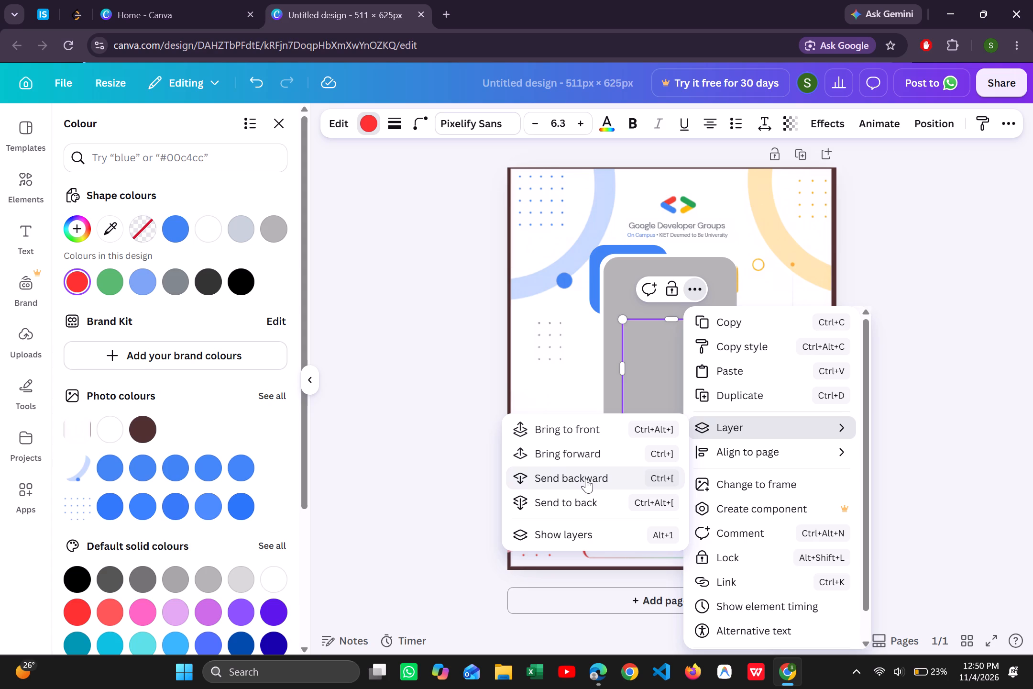
left_click_drag(654, 340, 692, 287)
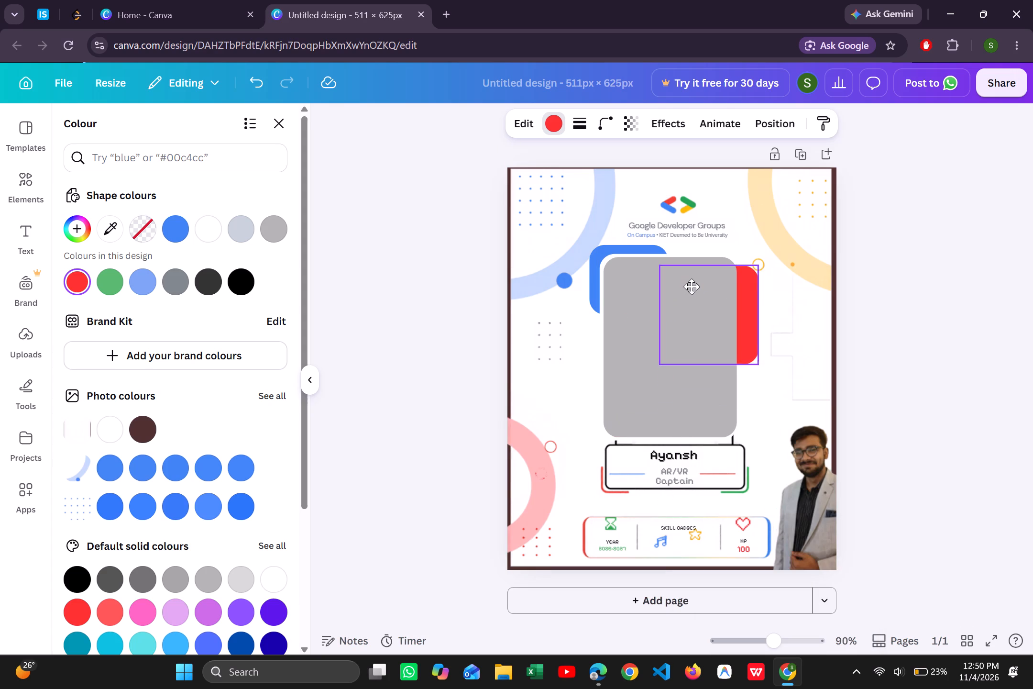
left_click_drag(692, 287, 685, 293)
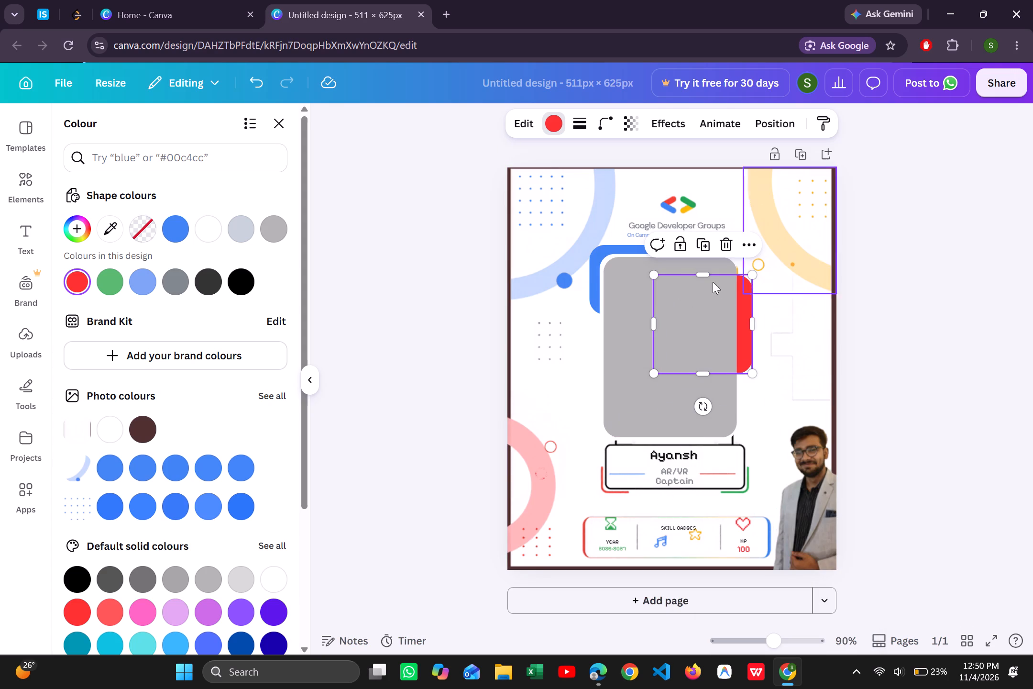
Send the red square backward behind the white border rectangle and move it up to the photo area's upper-right corner.
left_click(606, 256)
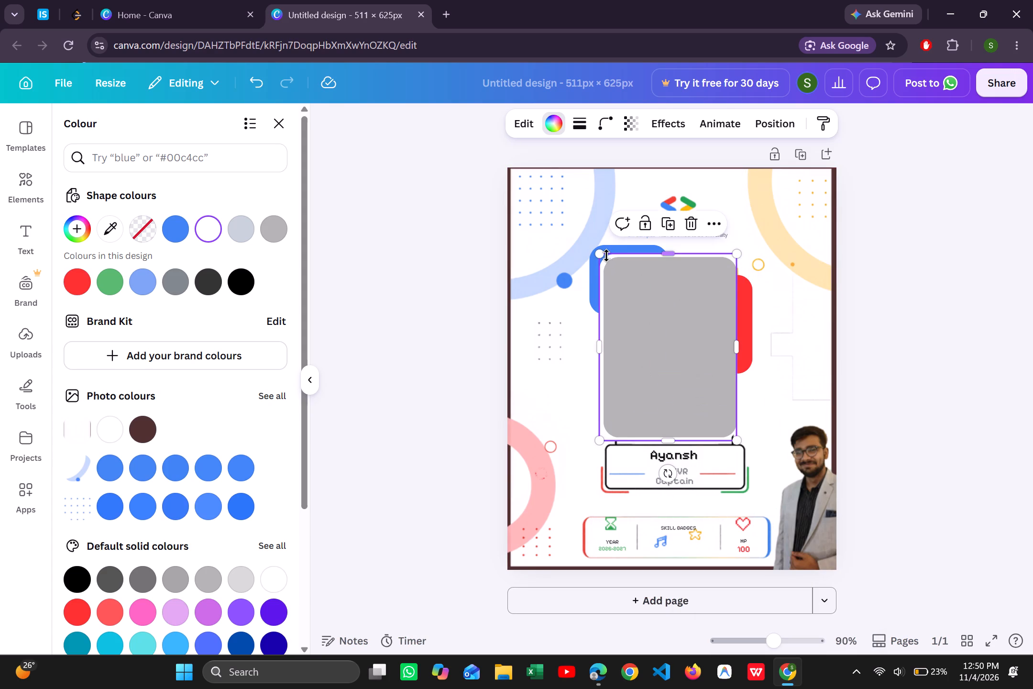
left_click(749, 313)
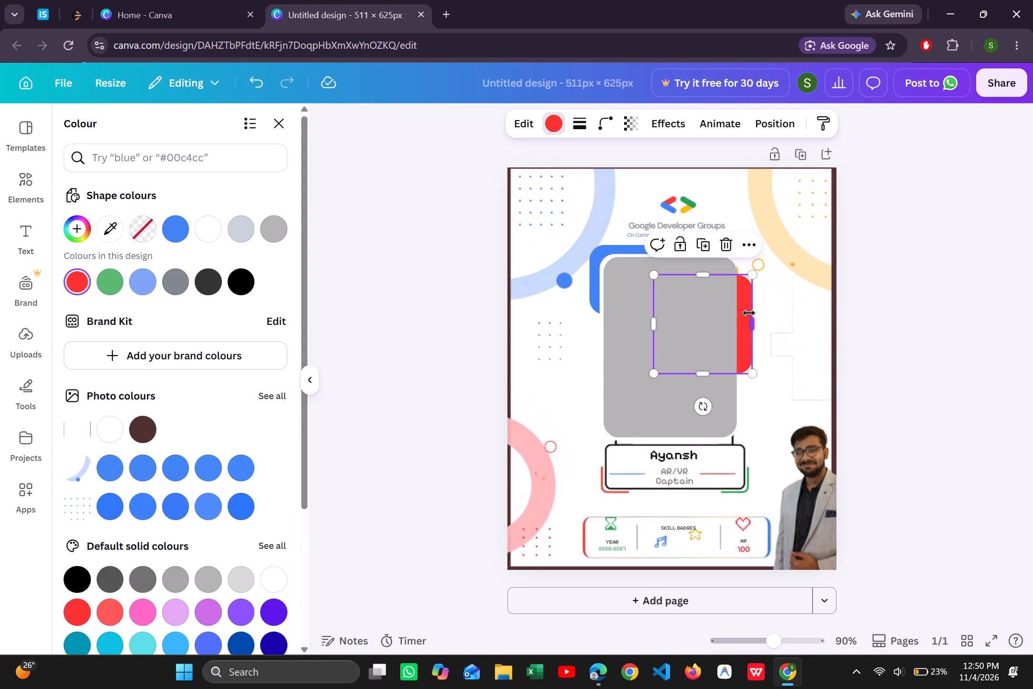
left_click(749, 249)
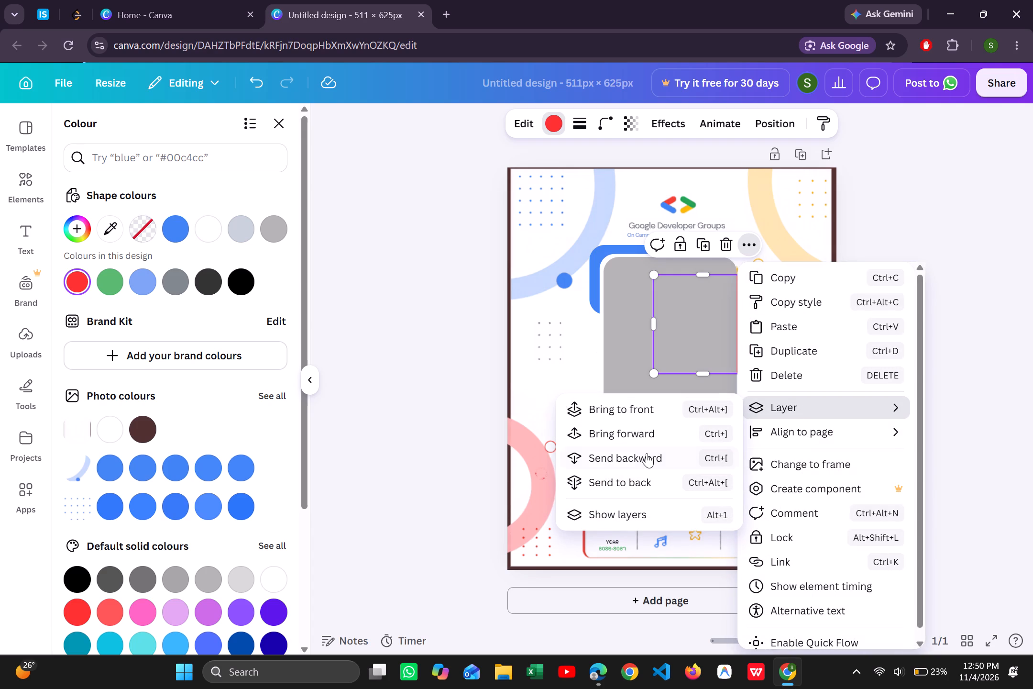
left_click(647, 453)
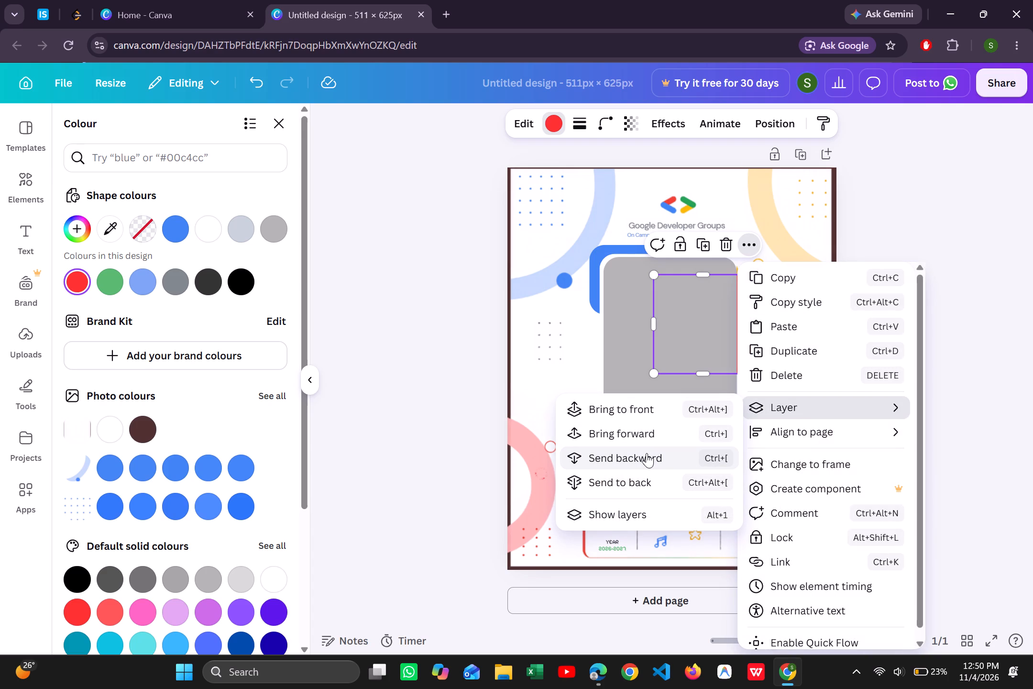
left_click(647, 453)
left_click(946, 141)
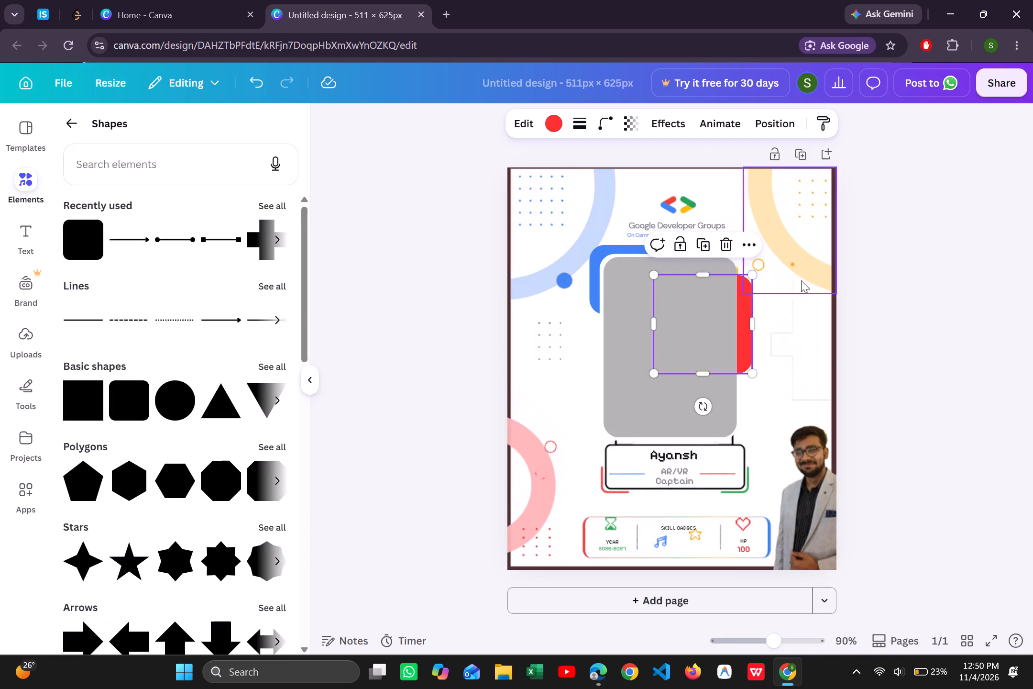
left_click_drag(745, 325, 740, 296)
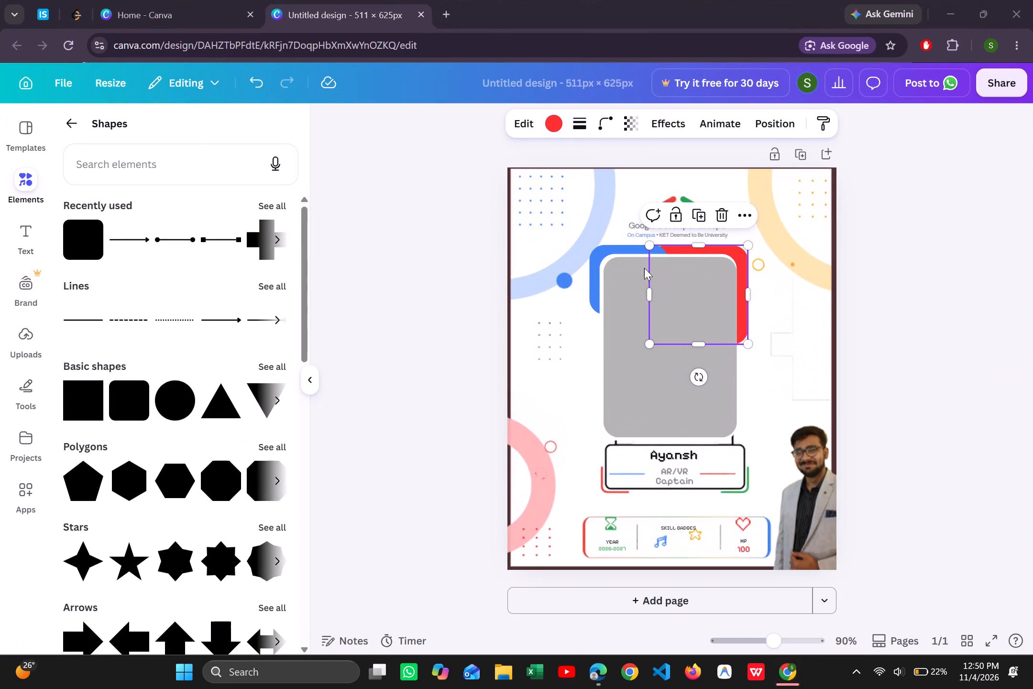
Extend the white border rectangle slightly on its right and bottom edges, and shift the grey rectangle down to sit centred inside it.
left_click(601, 264)
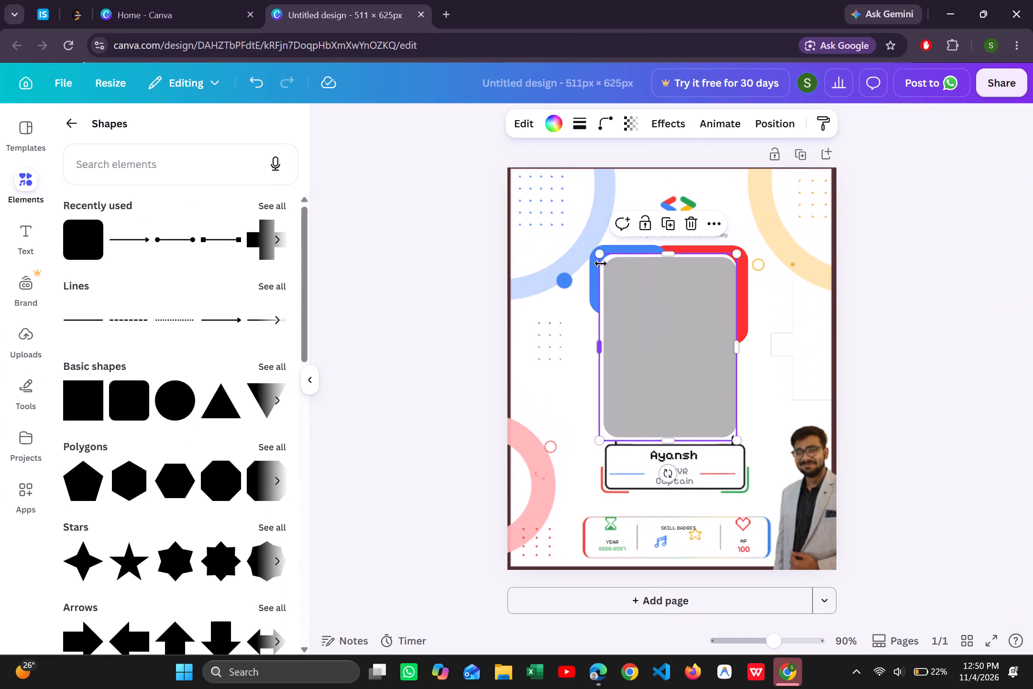
left_click_drag(742, 354, 743, 354)
left_click_drag(743, 354, 747, 353)
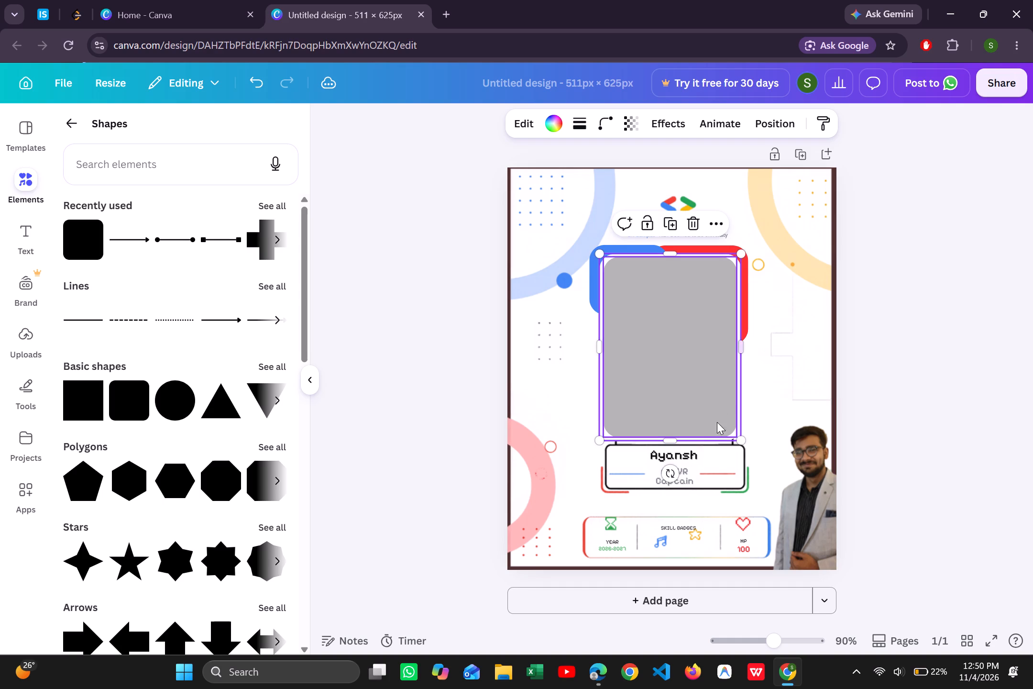
left_click(669, 440)
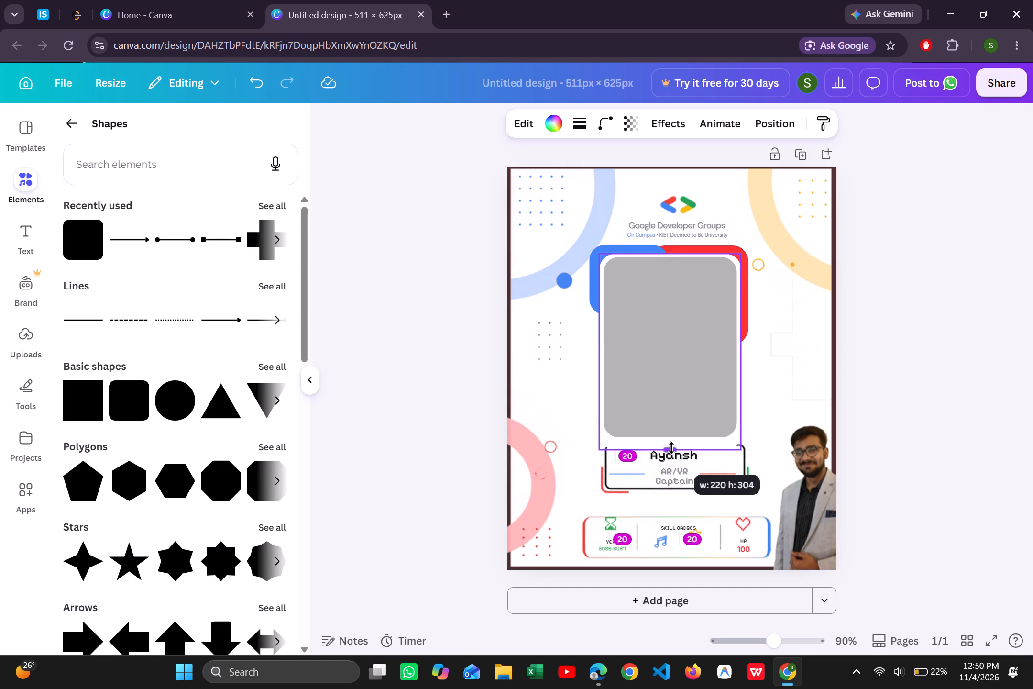
left_click(694, 385)
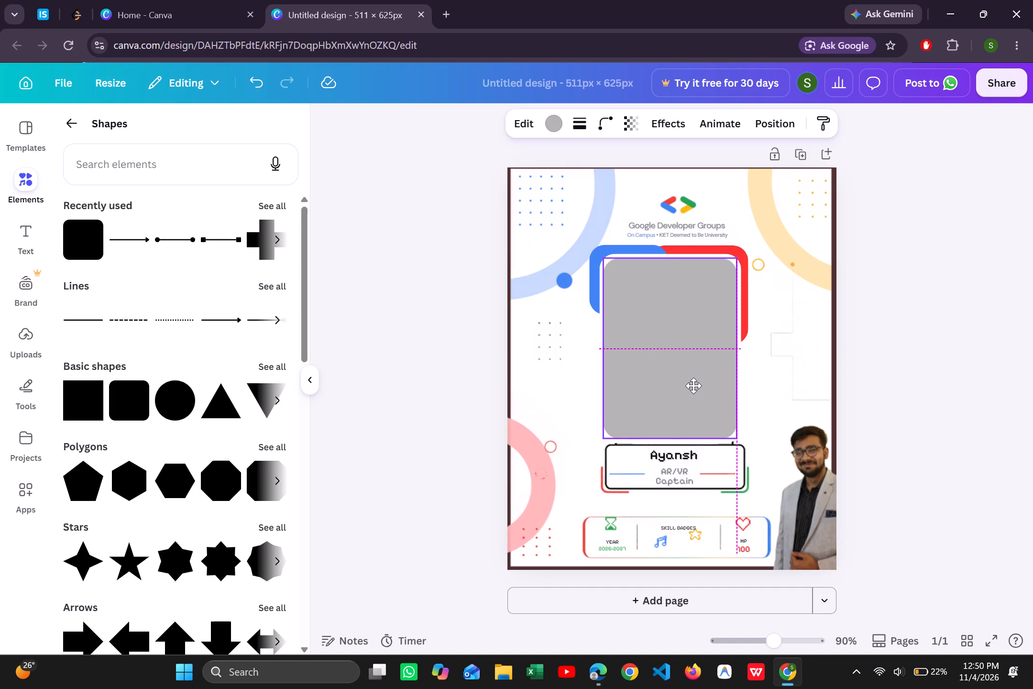
left_click(878, 338)
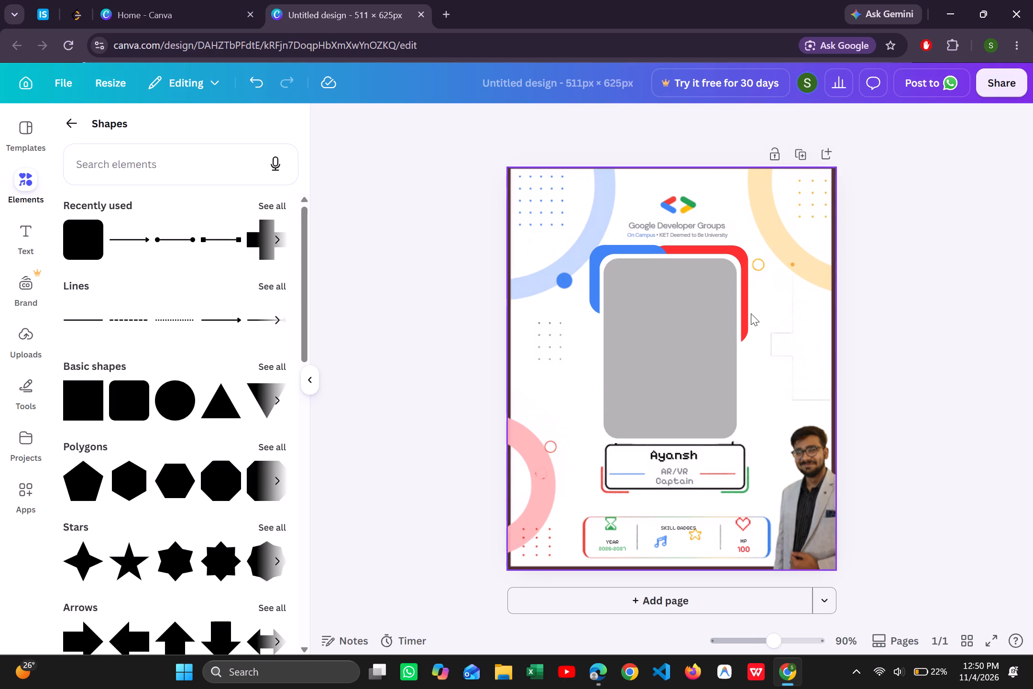
Move the red square further right and down, and shrink it into a narrow upright rectangle beside the photo area, following the reference image.
left_click_drag(746, 312, 765, 320)
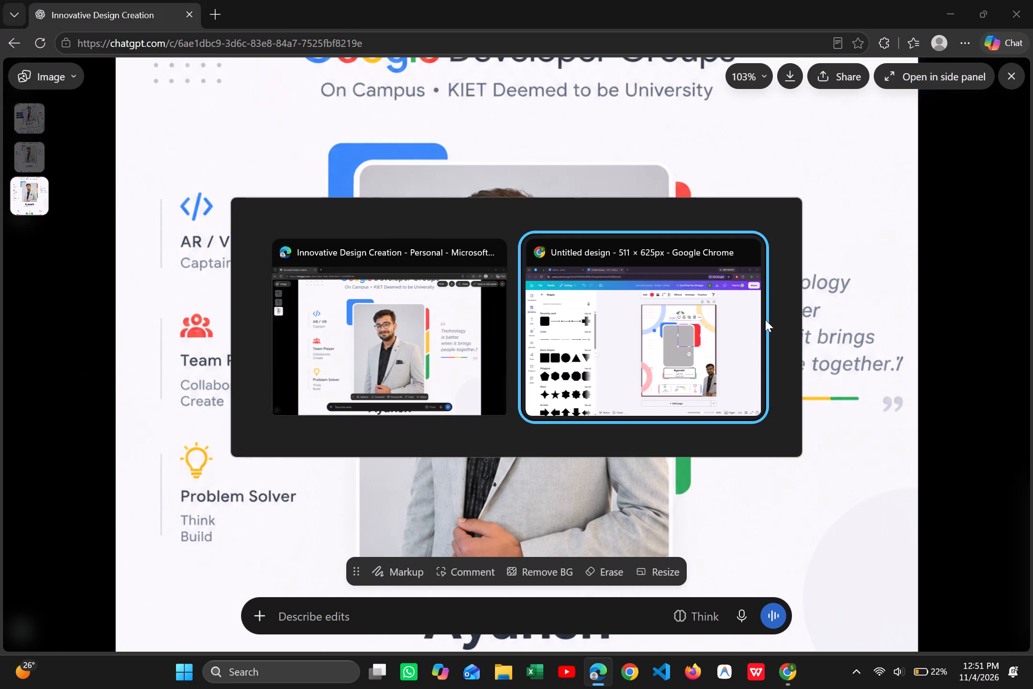
left_click_drag(718, 249, 718, 275)
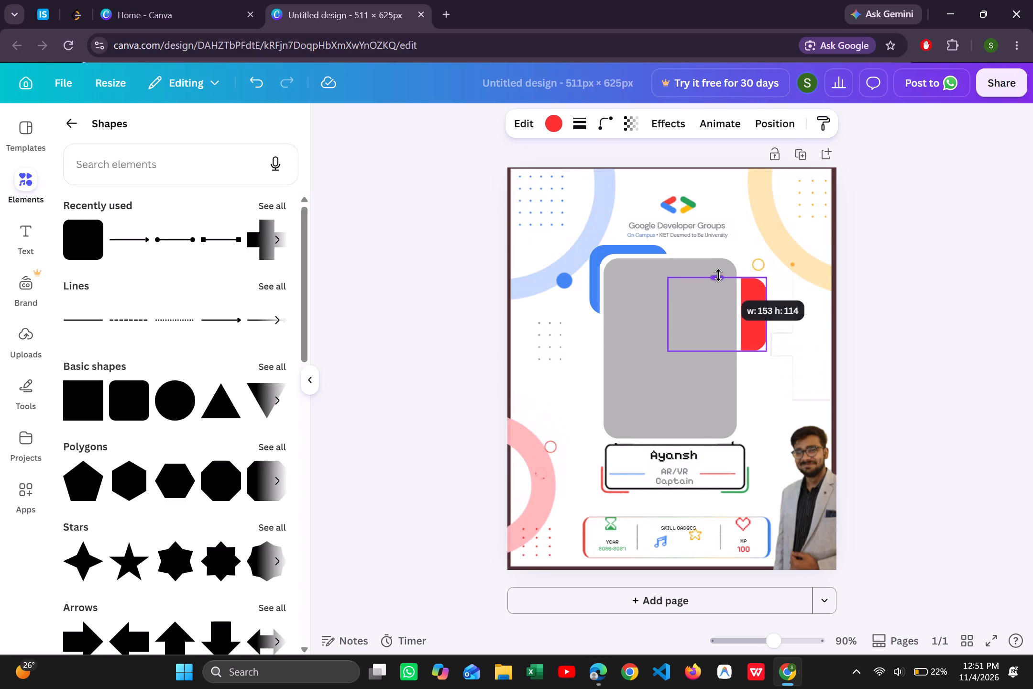
left_click_drag(718, 275, 714, 265)
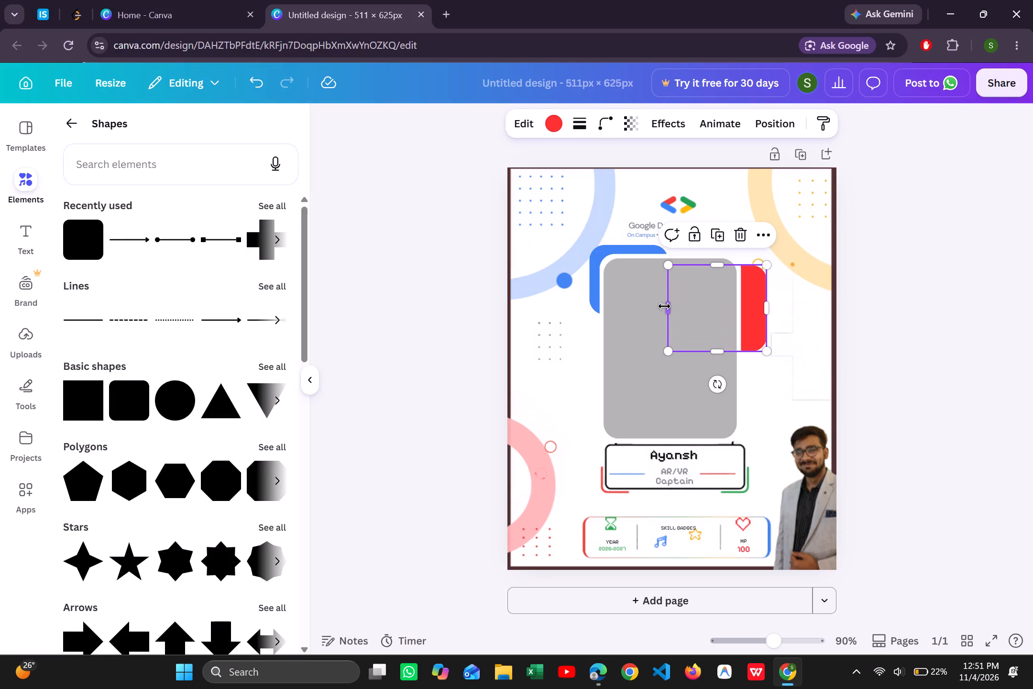
left_click_drag(665, 306, 718, 309)
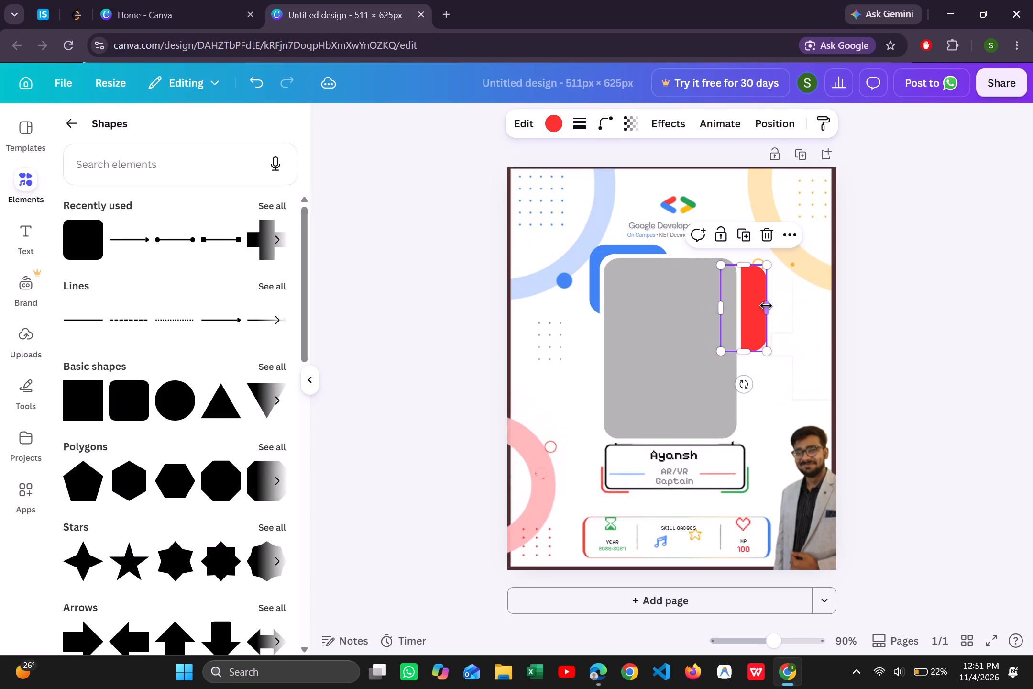
left_click_drag(767, 306, 758, 307)
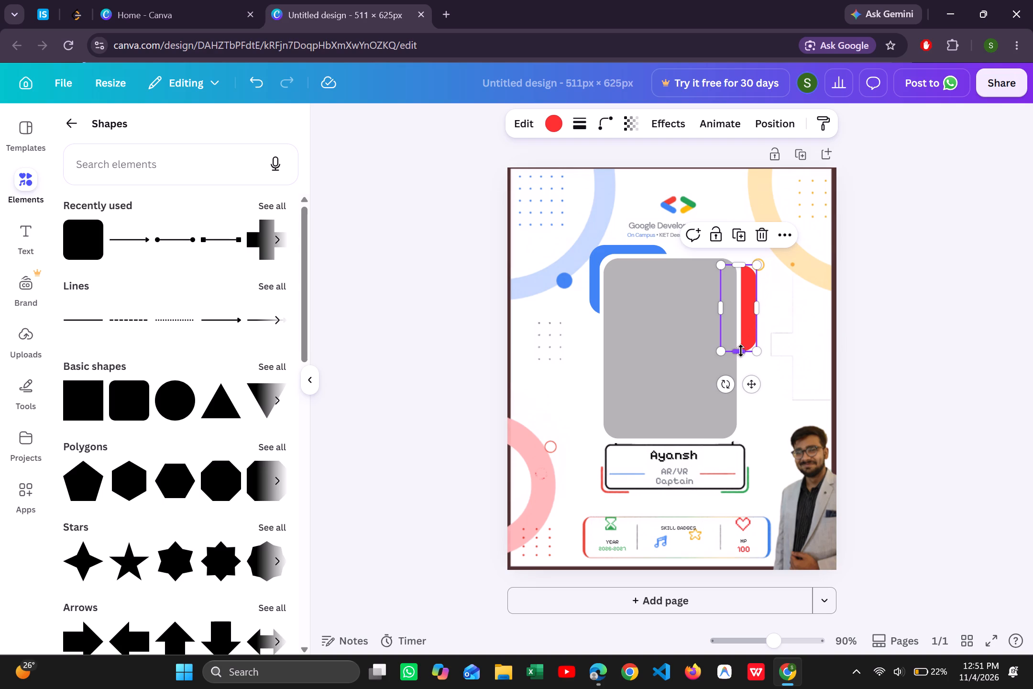
left_click_drag(740, 351, 739, 340)
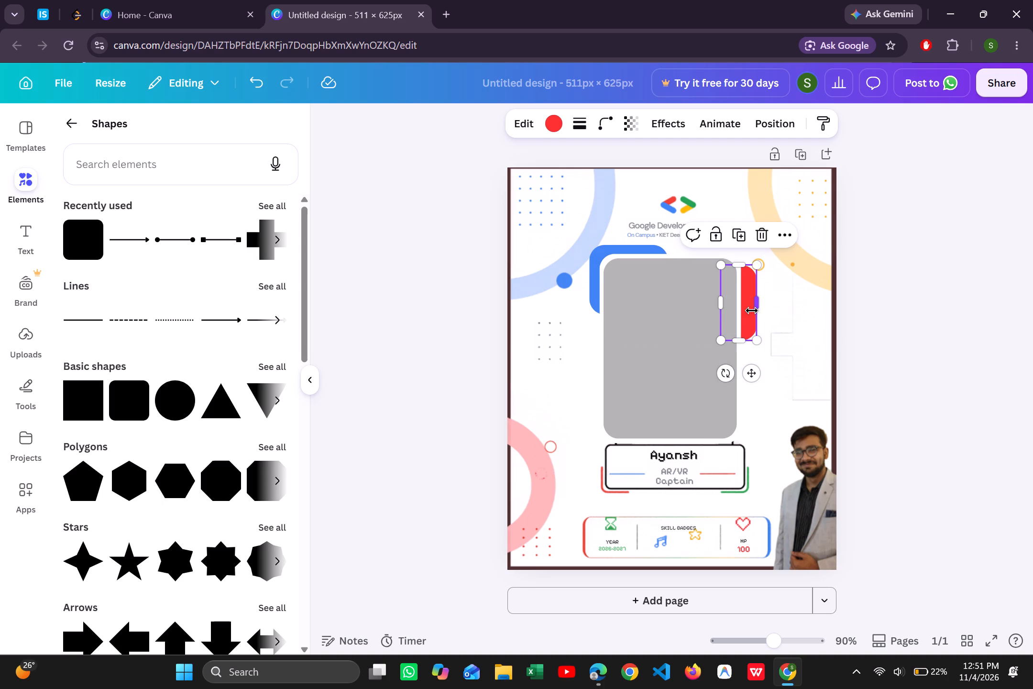
Nudge the red rectangle down and inward so only a slim red strip shows beyond the white border's upper-right side.
left_click_drag(750, 315, 745, 322)
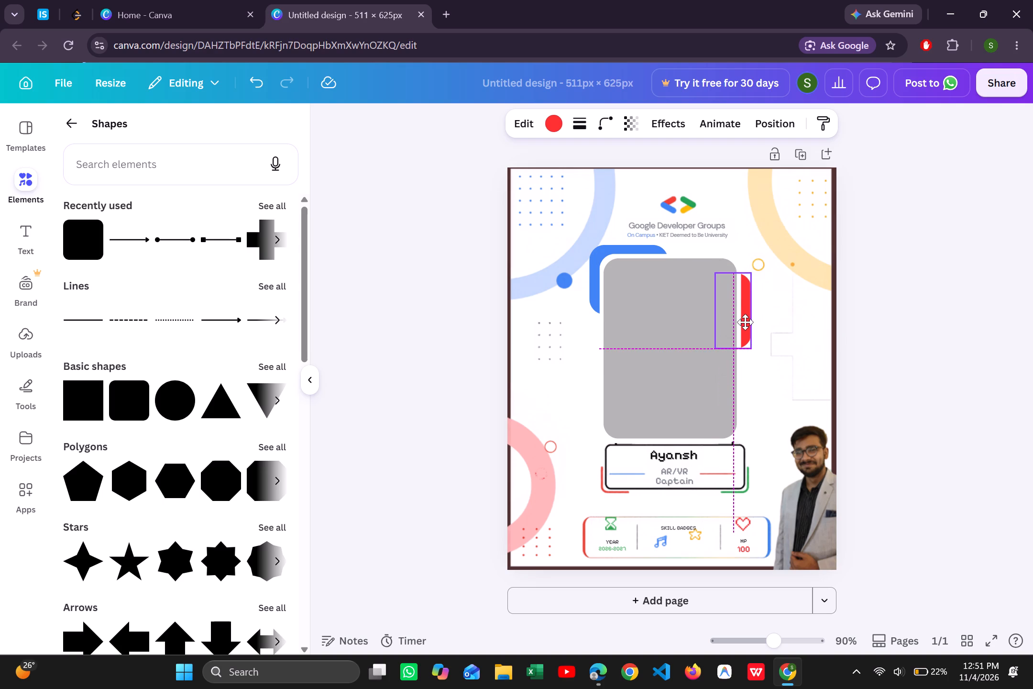
left_click_drag(745, 322, 745, 321)
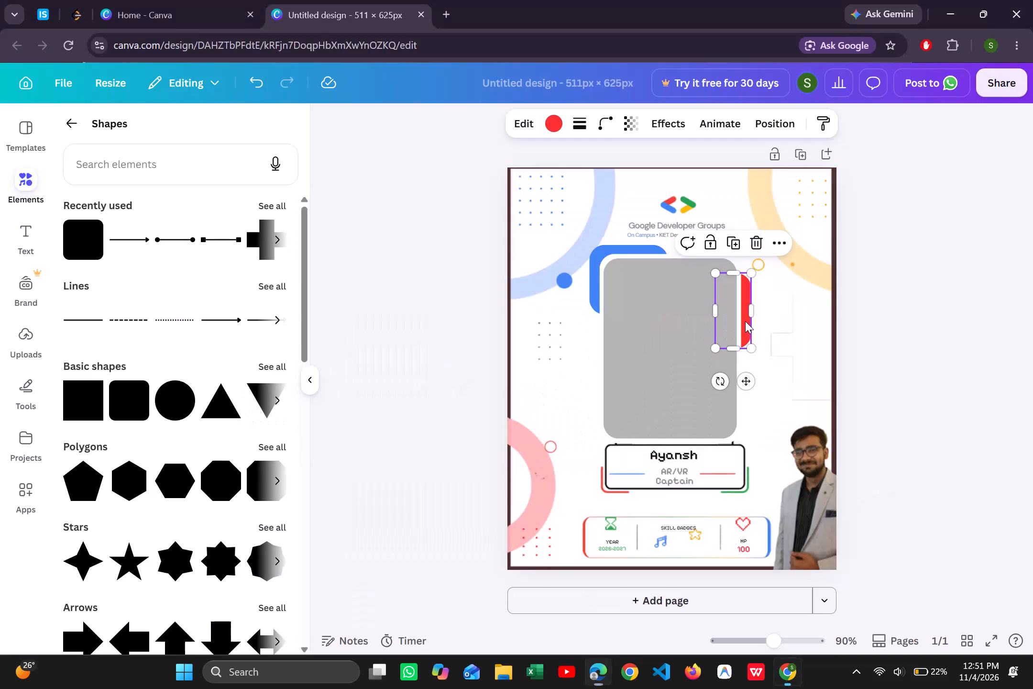
left_click(747, 323)
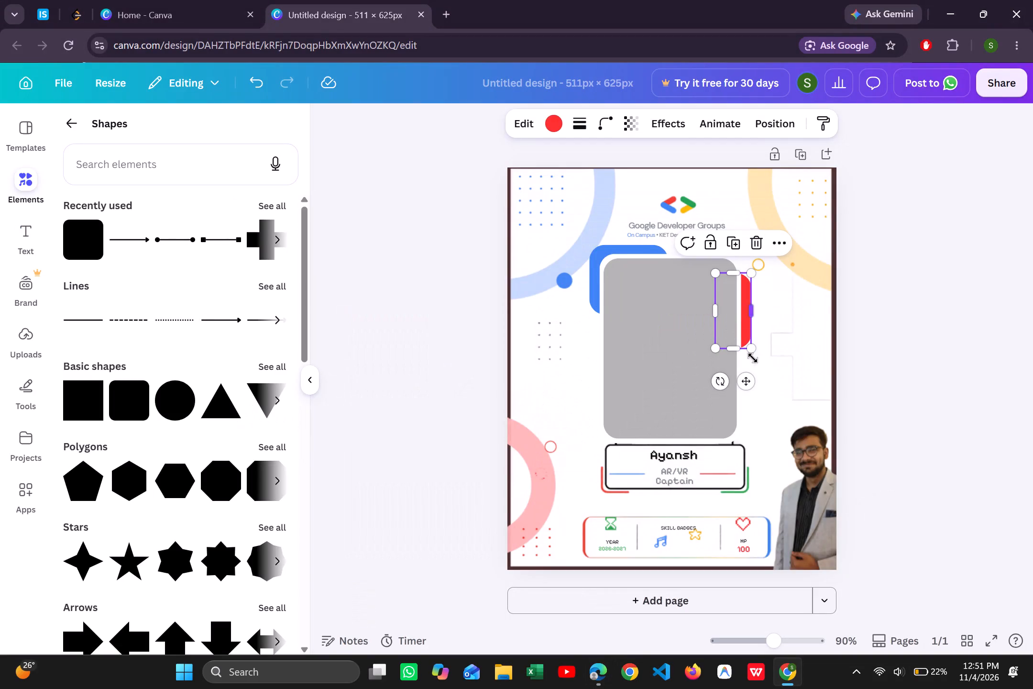
left_click(752, 382)
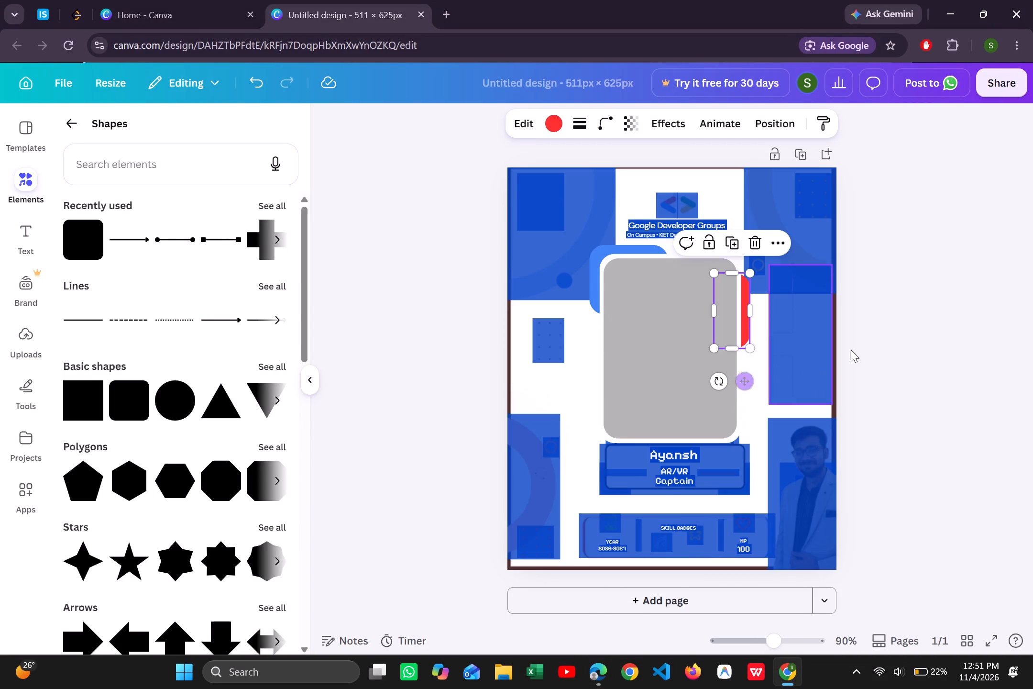
left_click(879, 344)
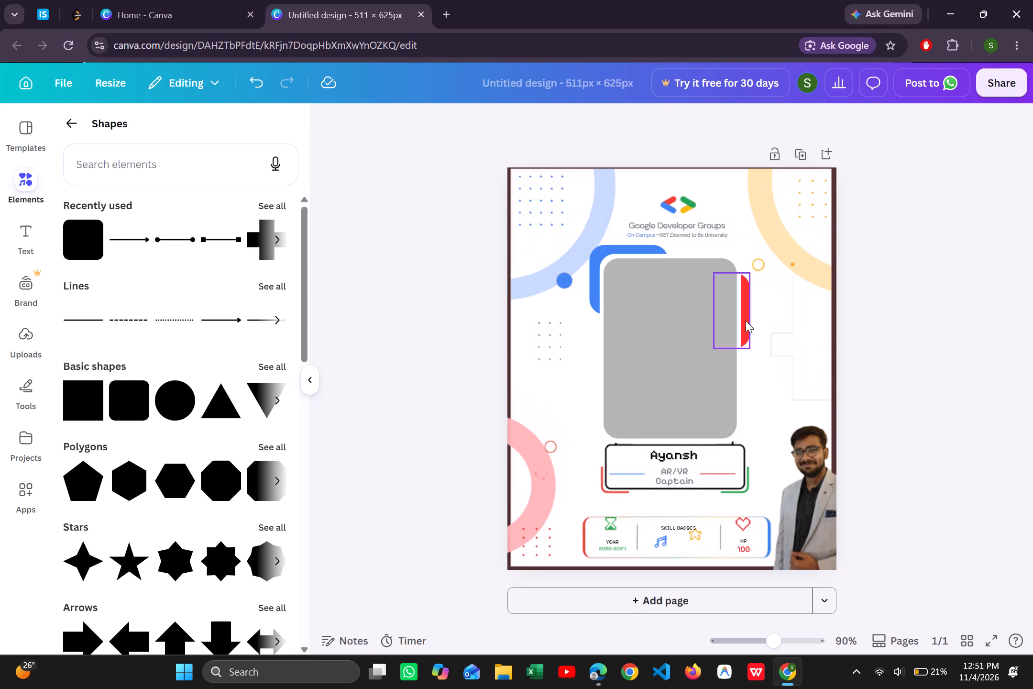
left_click(746, 321)
left_click(748, 311)
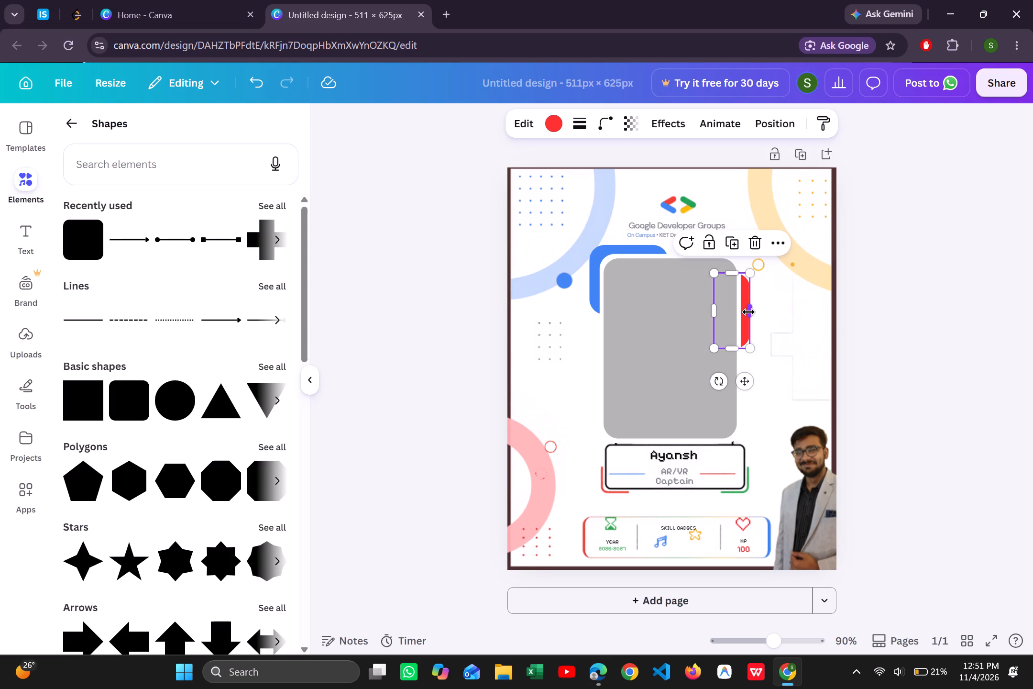
left_click(891, 283)
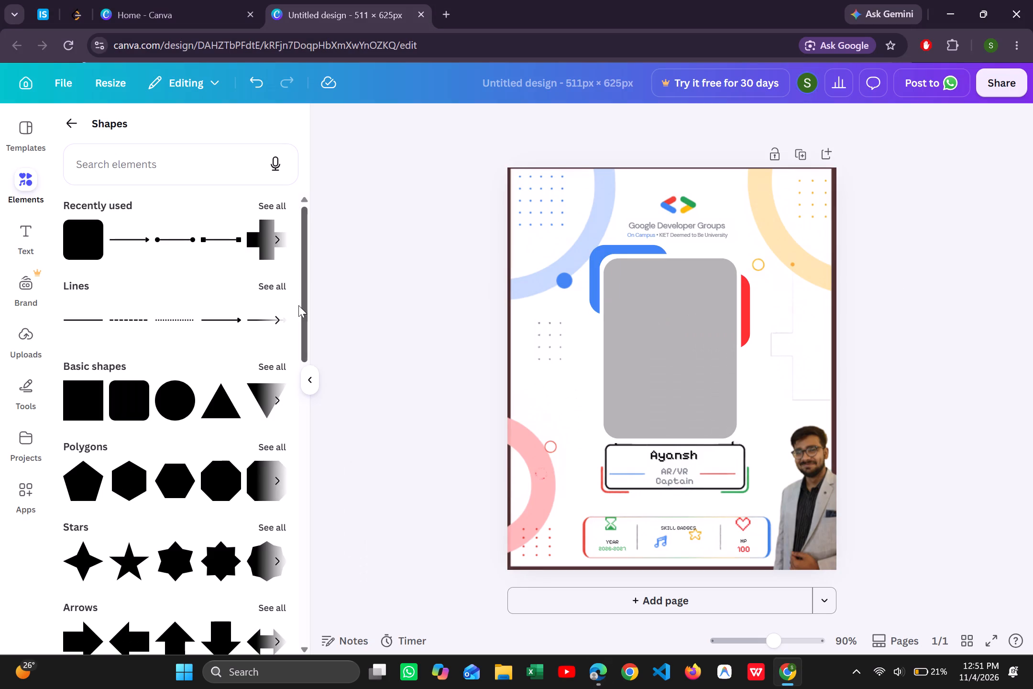
Add a rounded square, fill it with yellow #ffde59, and move it over the photo area's right edge.
left_click(77, 239)
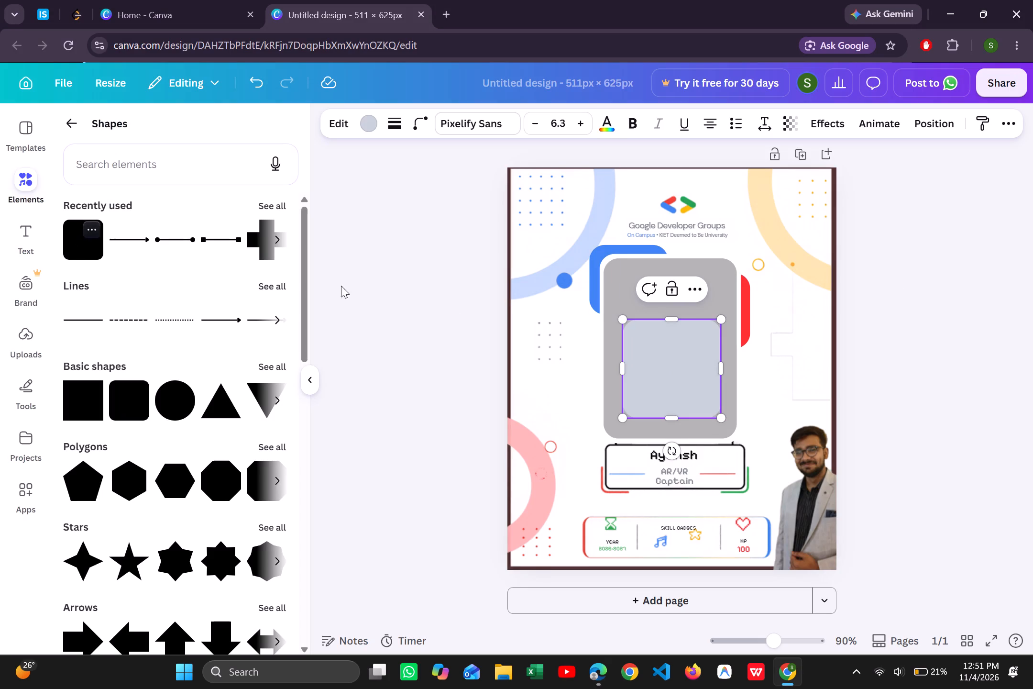
left_click(374, 125)
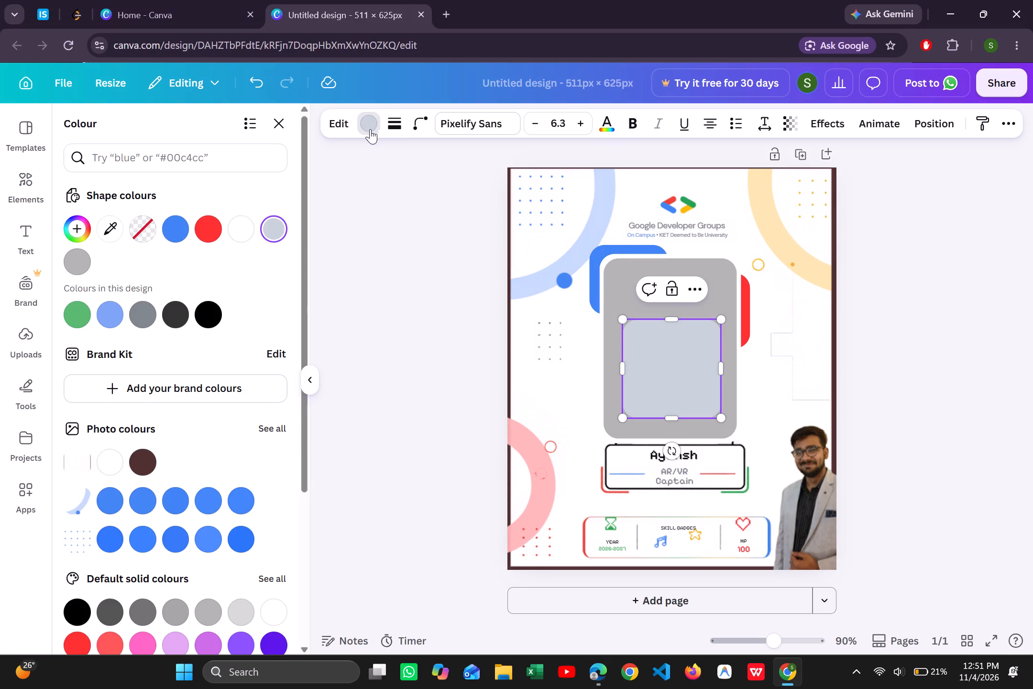
scroll(207, 440, "down", 3)
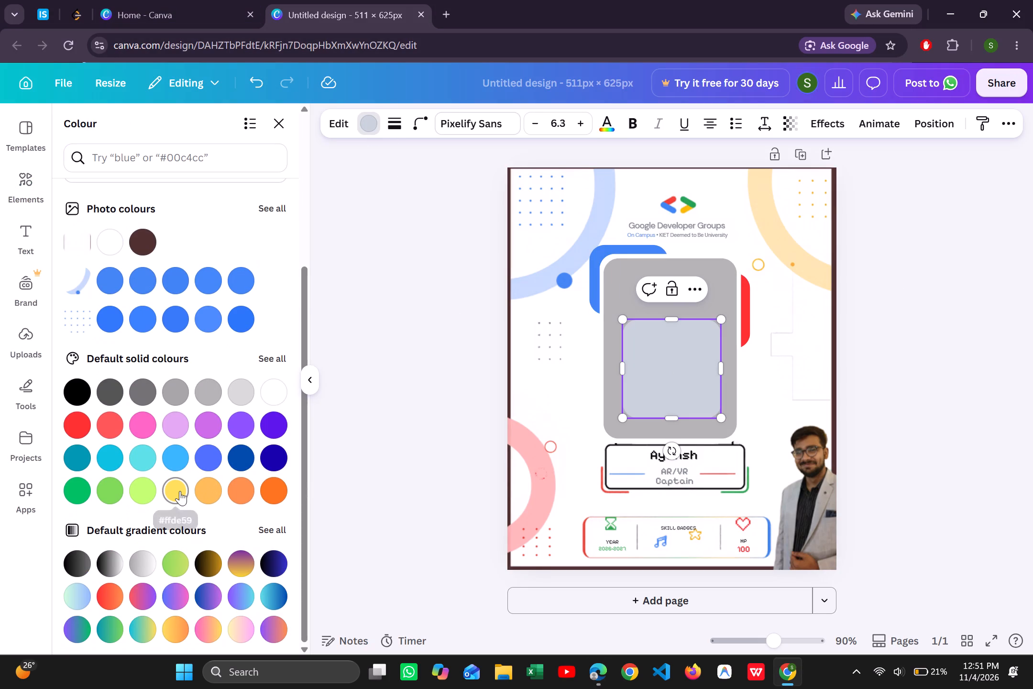
left_click(180, 491)
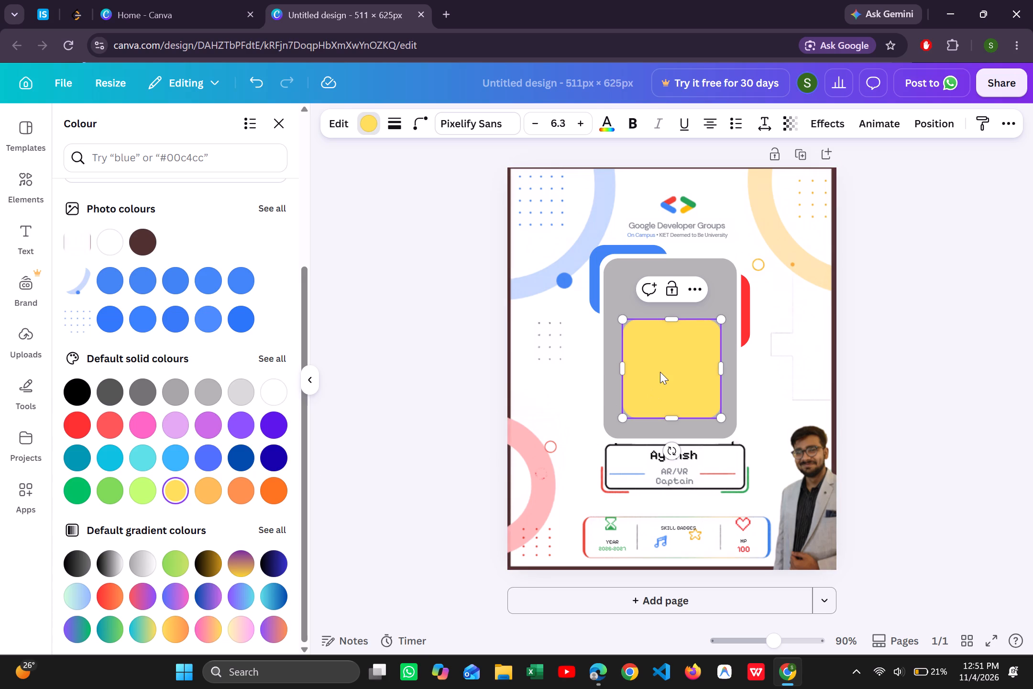
left_click_drag(660, 372, 718, 378)
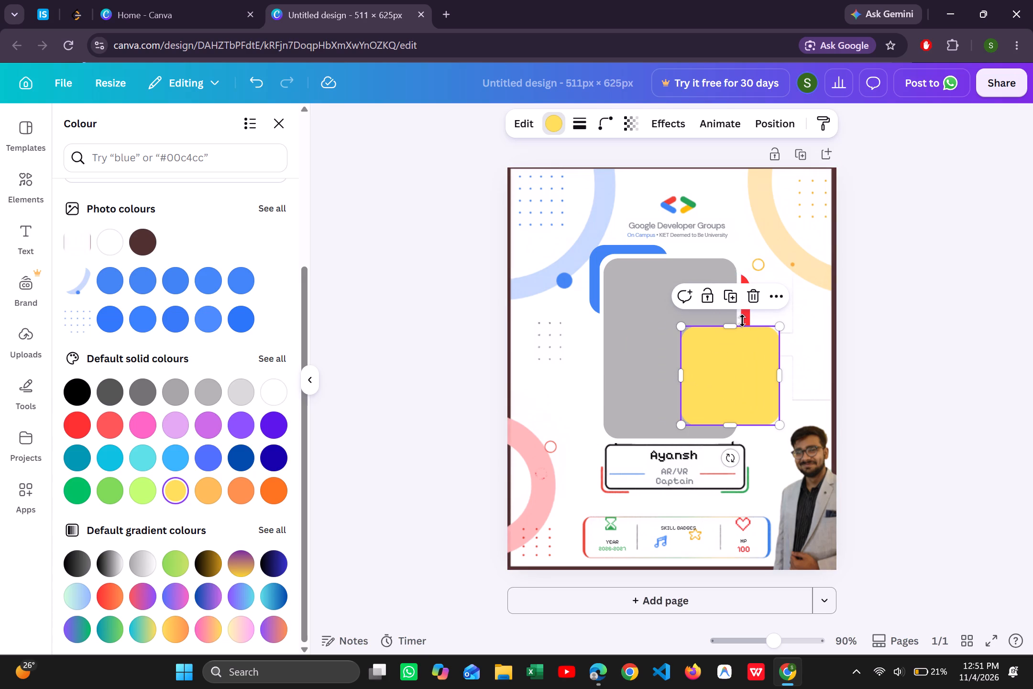
Send the yellow square backward behind both the grey rectangle and the white border rectangle, shifting it slightly outward.
left_click(740, 320)
left_click(765, 373)
left_click(778, 304)
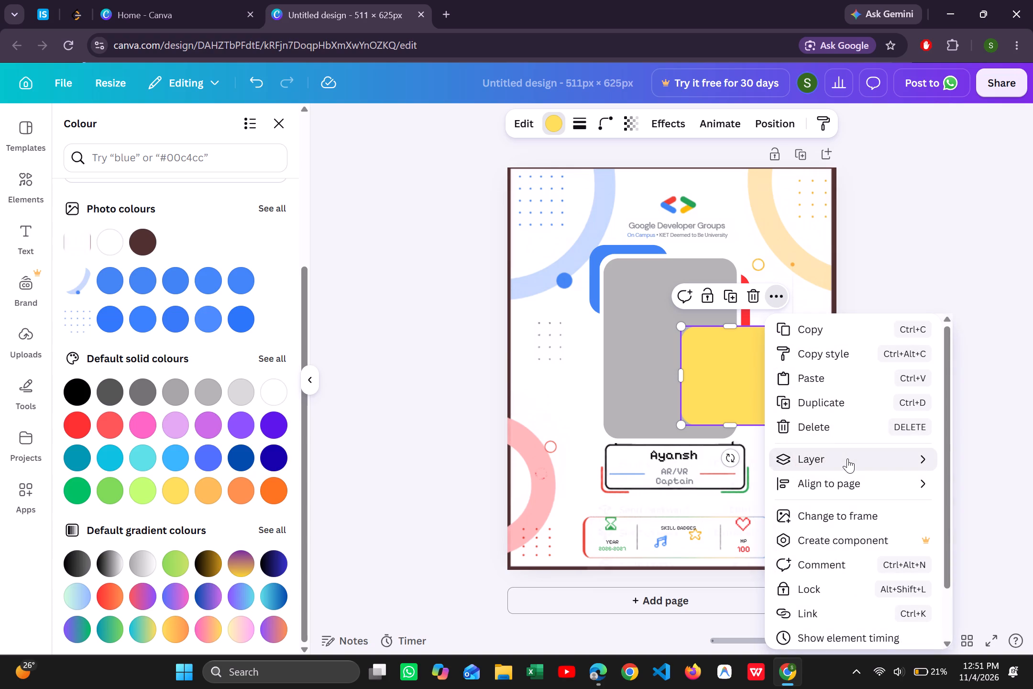
left_click(693, 511)
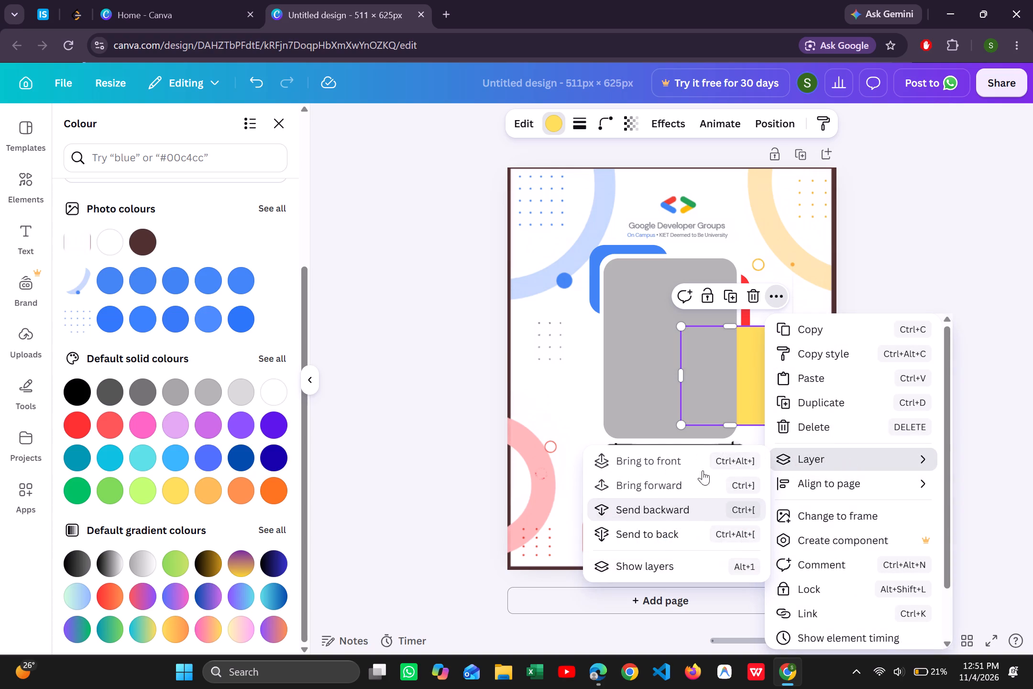
left_click(925, 250)
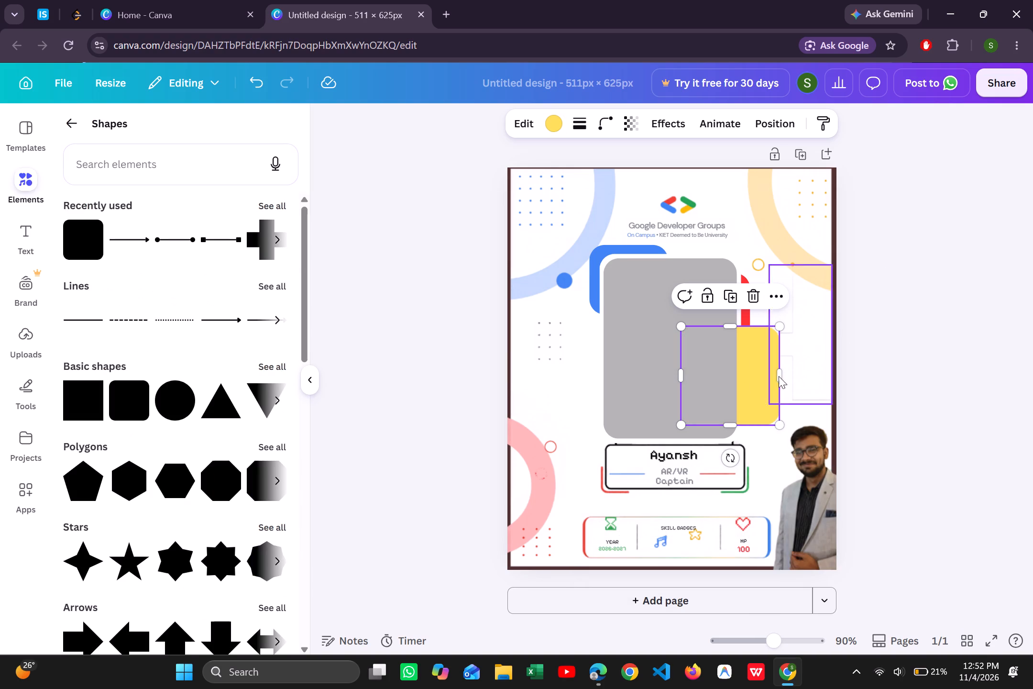
left_click_drag(755, 384, 774, 390)
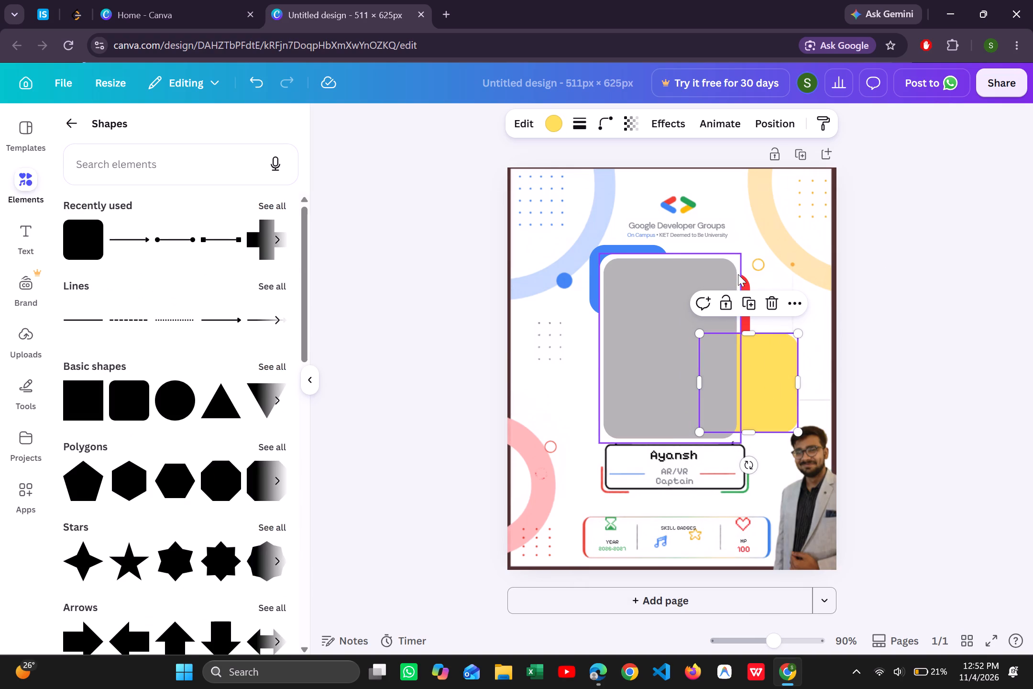
left_click(740, 273)
left_click(758, 355)
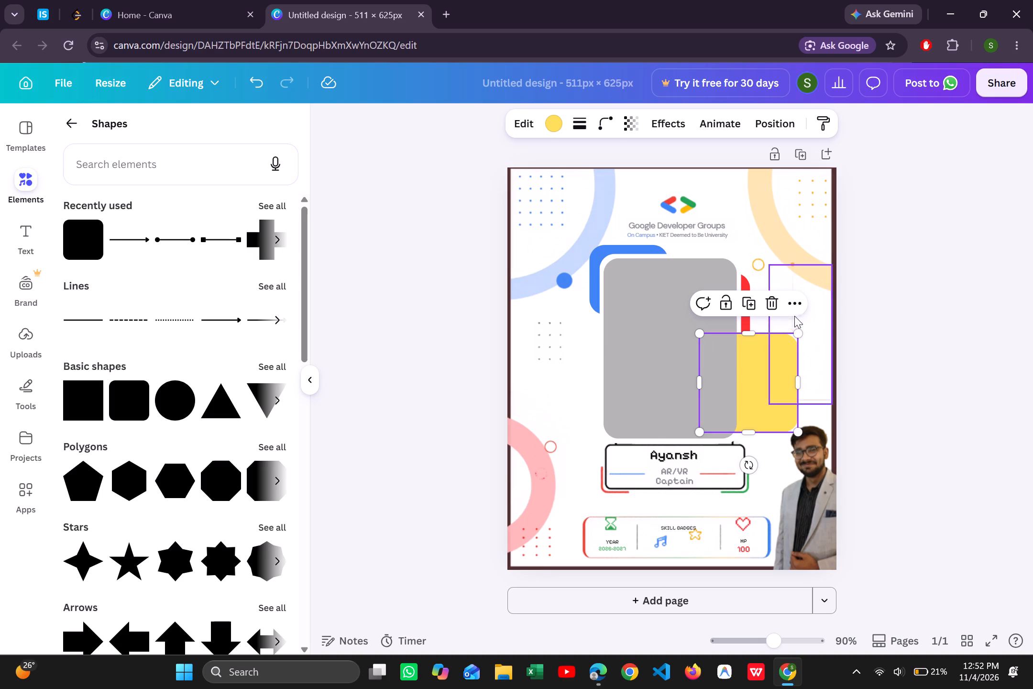
left_click(795, 310)
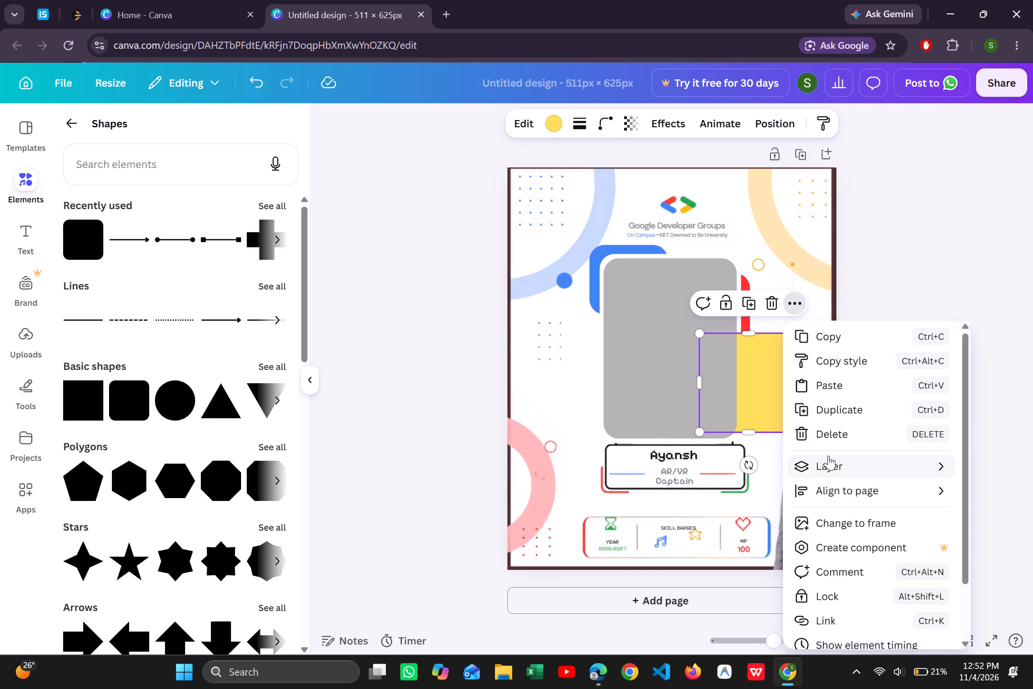
left_click(703, 512)
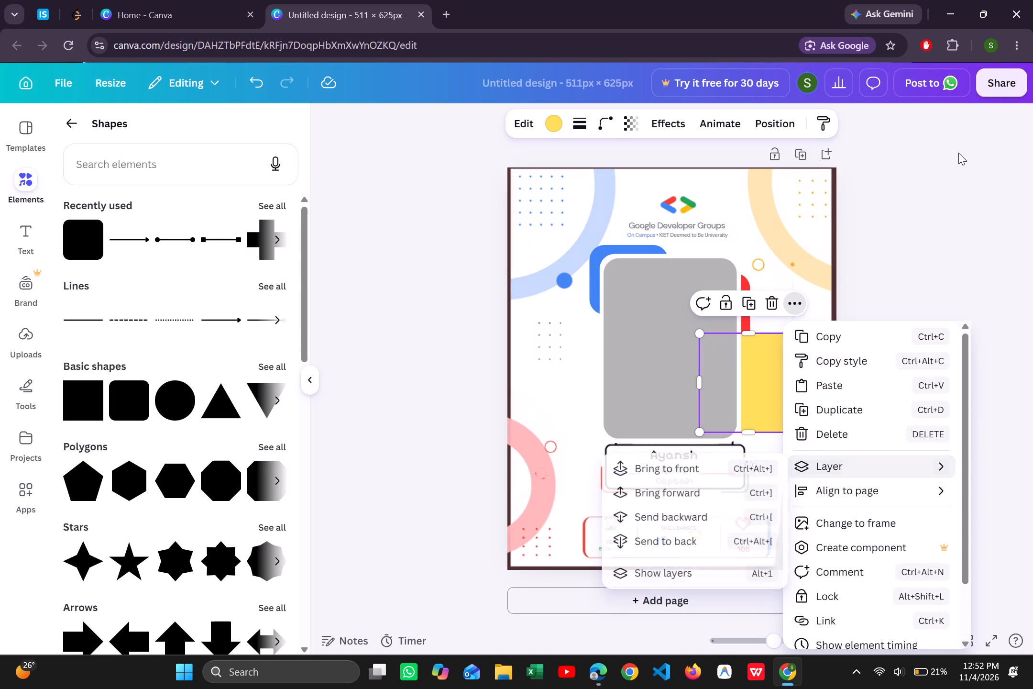
left_click(958, 153)
Tuck the yellow shape inward and shorten it, about 150 wide, leaving a slim strip below the red one with outer edges aligned.
left_click_drag(777, 395, 736, 387)
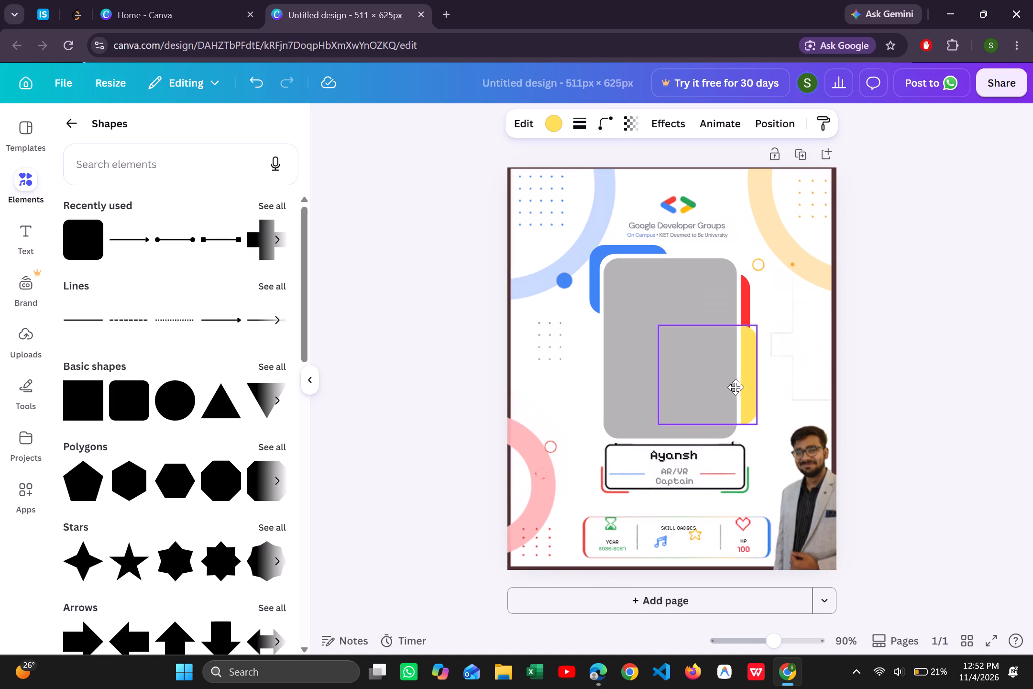
left_click_drag(736, 387, 732, 391)
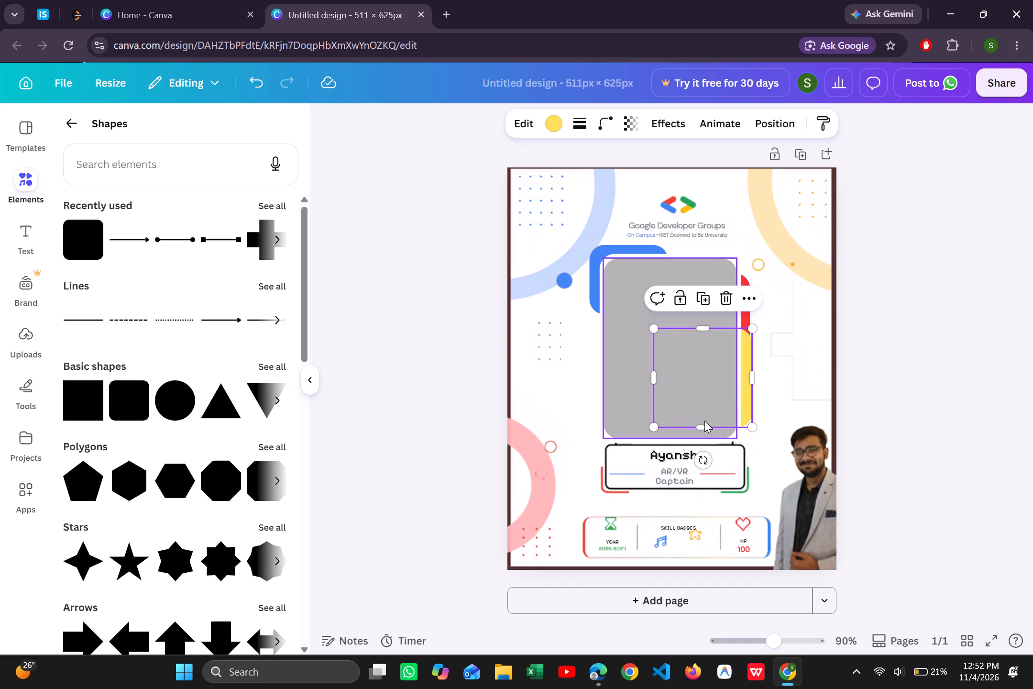
left_click_drag(703, 427, 709, 385)
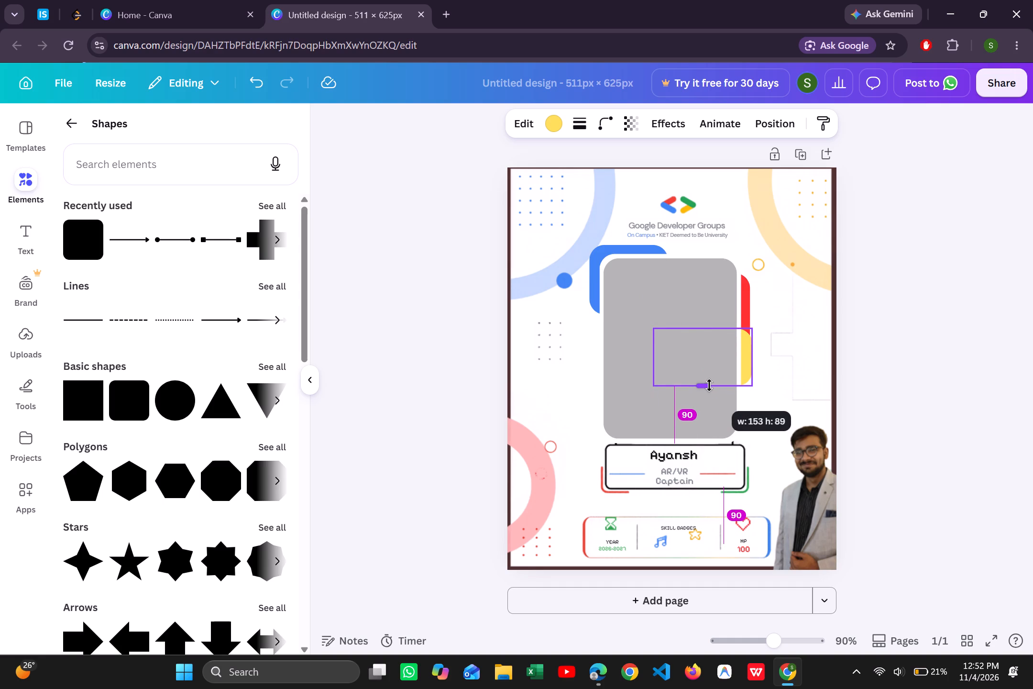
left_click_drag(709, 385, 708, 387)
left_click(753, 358)
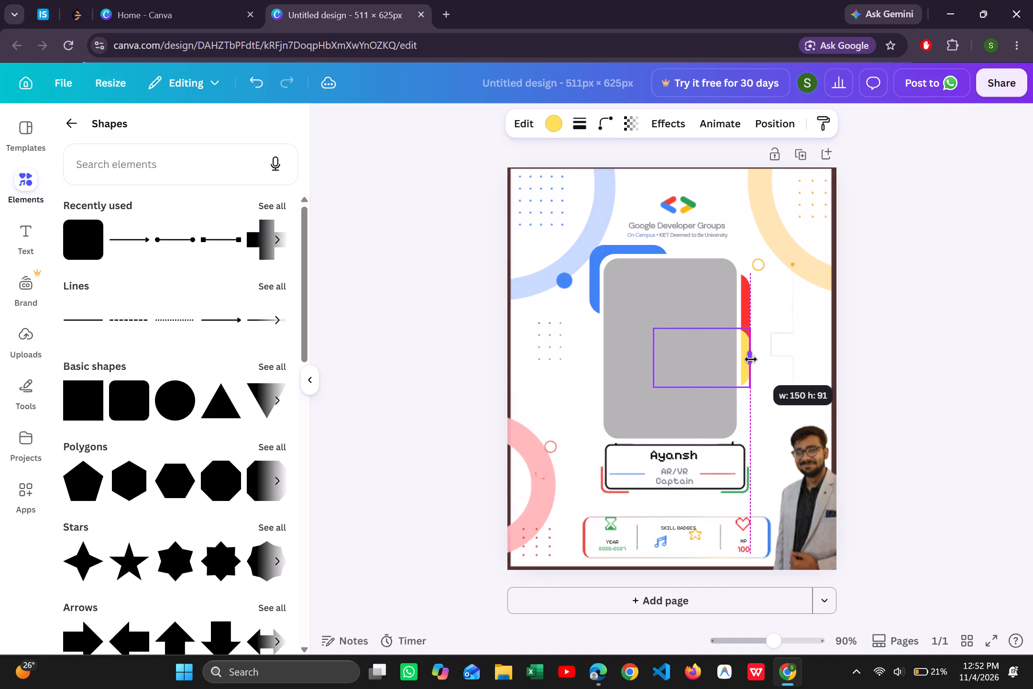
left_click(924, 318)
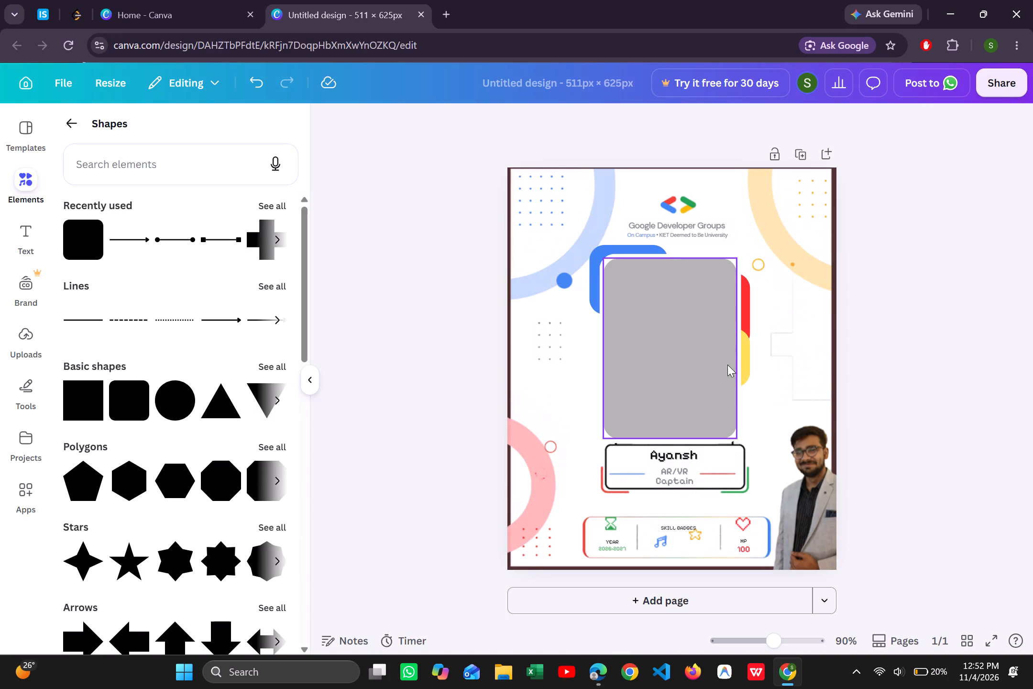
left_click(746, 359)
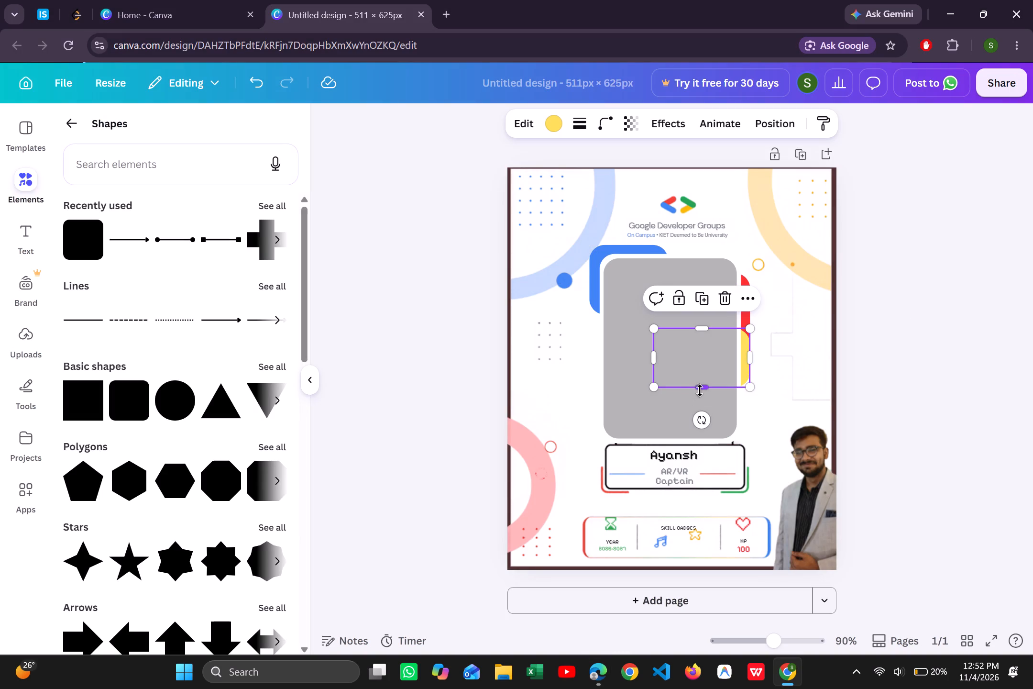
left_click(700, 390)
left_click(925, 310)
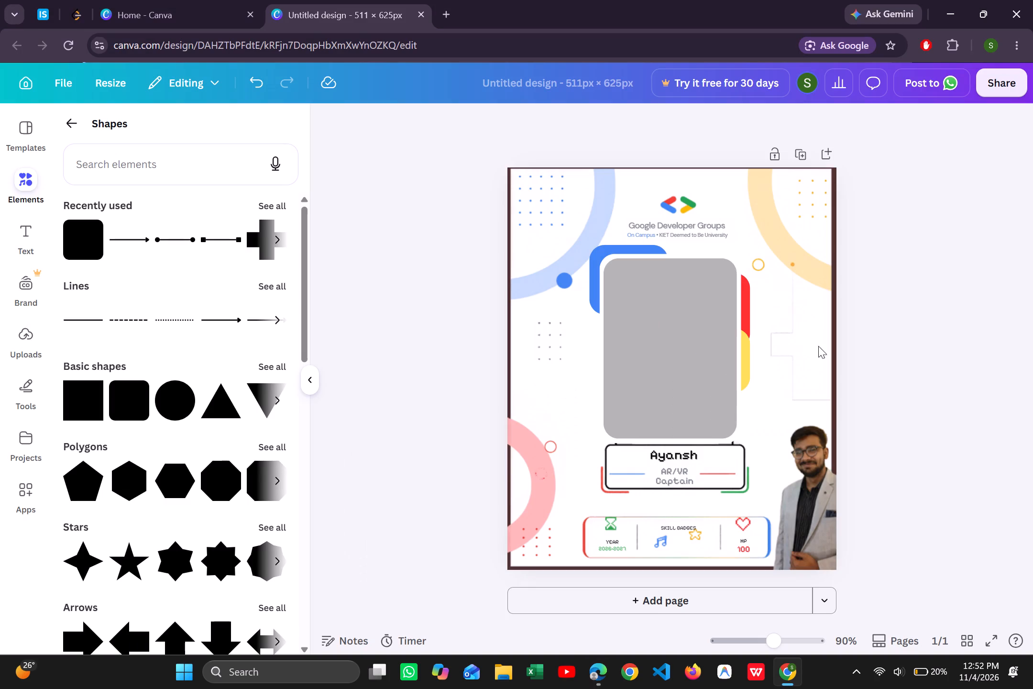
Move the man's cut-out photo from the card's lower-right corner to its upper-left corner.
left_click_drag(818, 483, 774, 420)
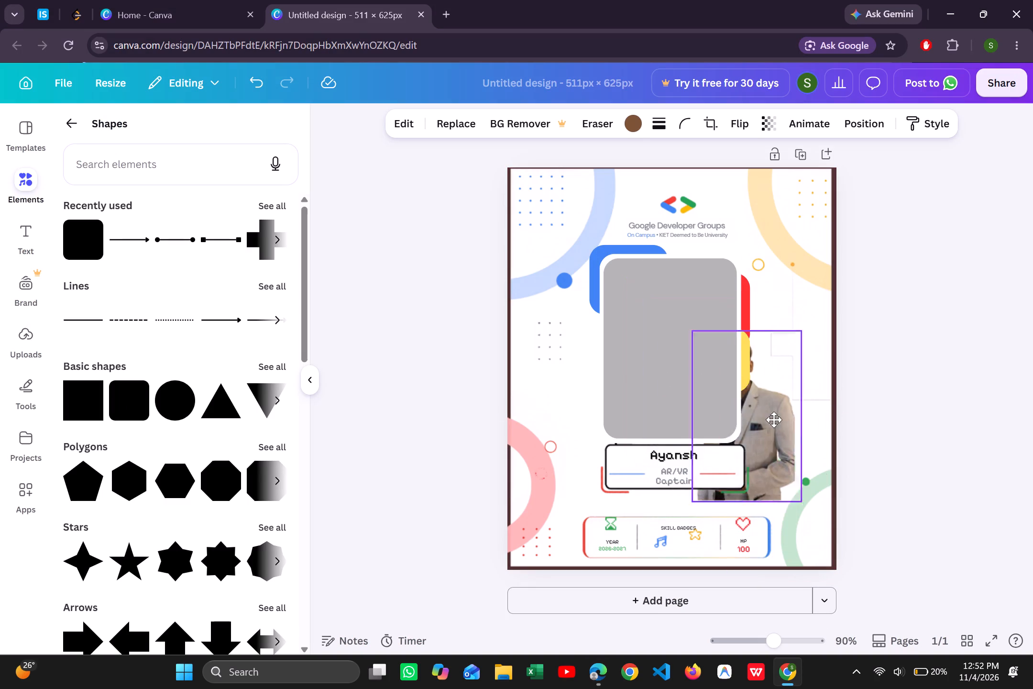
left_click_drag(774, 420, 570, 240)
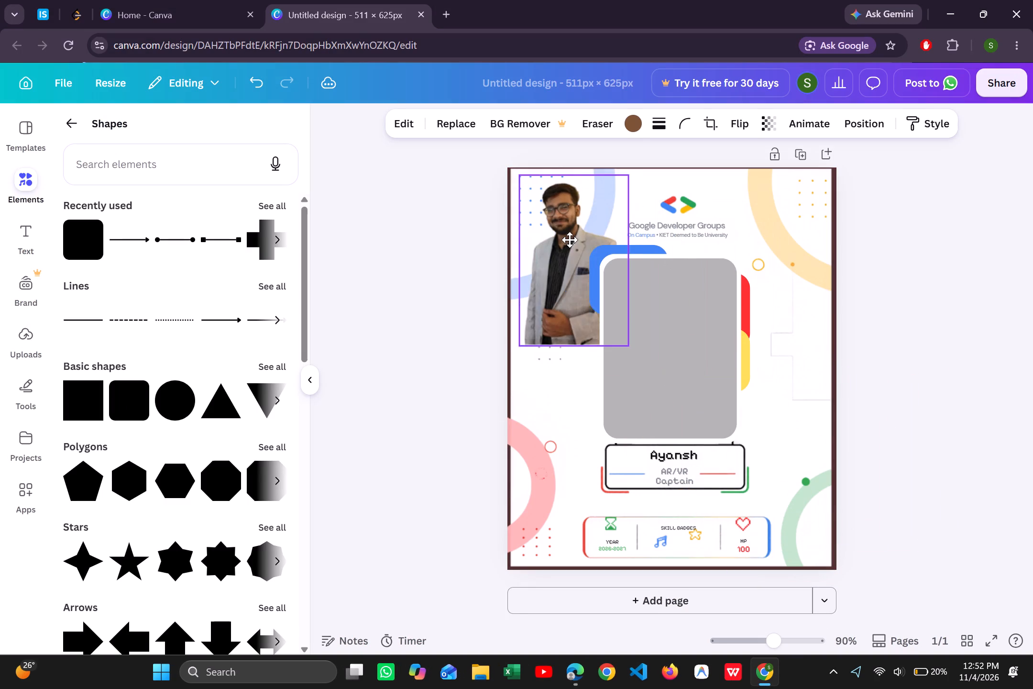
left_click_drag(570, 240, 553, 233)
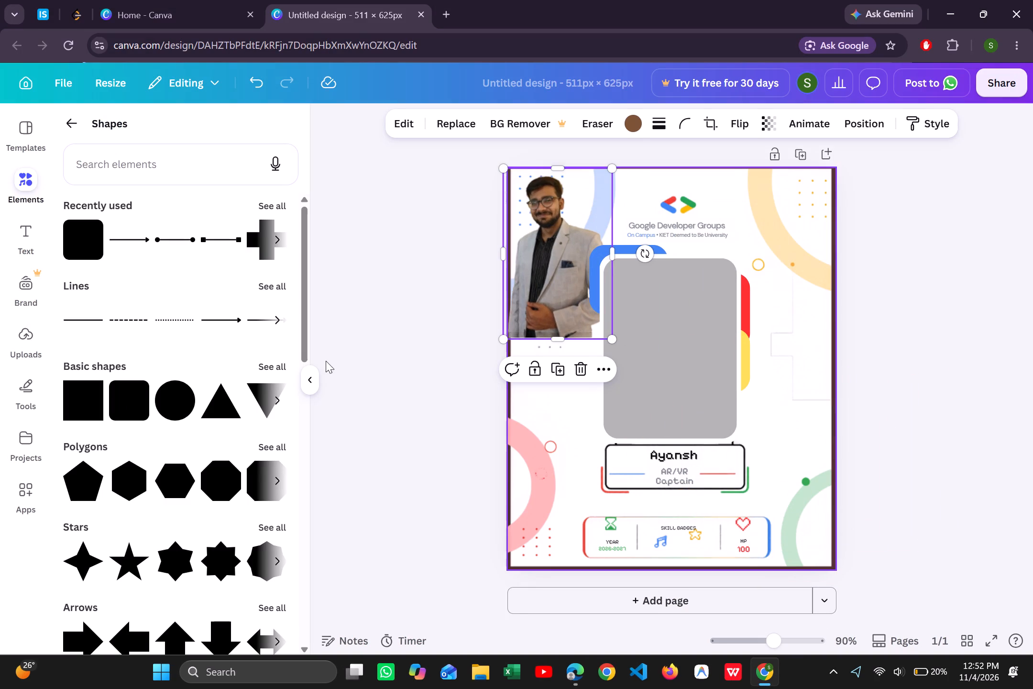
Duplicate the yellow rectangle and recolour the copy with the green already used in the design.
left_click(747, 346)
left_click(749, 303)
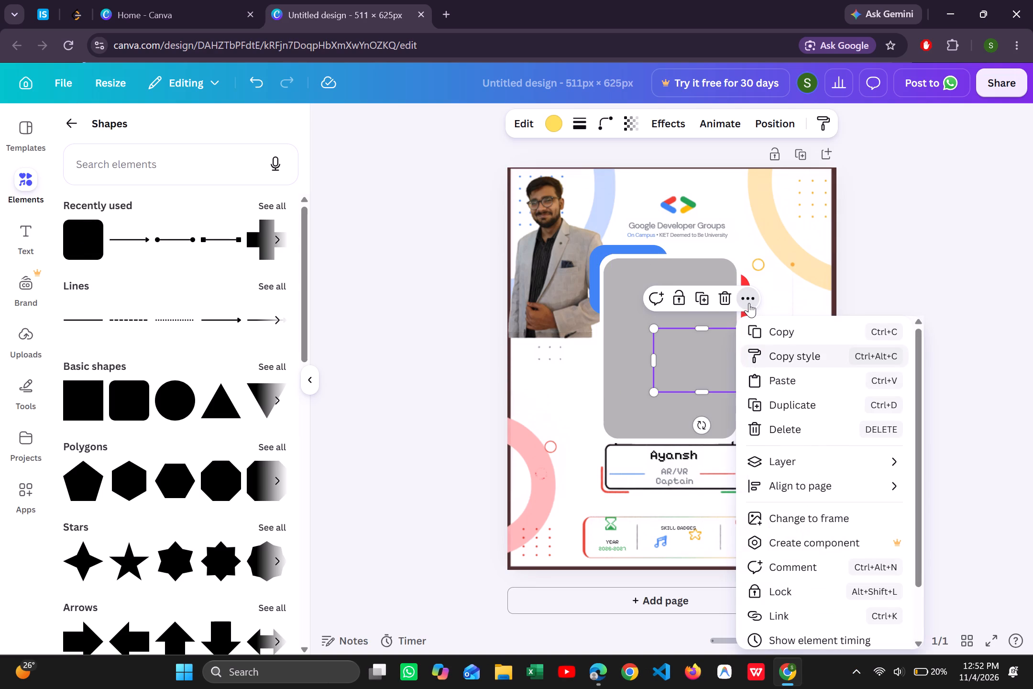
left_click(793, 414)
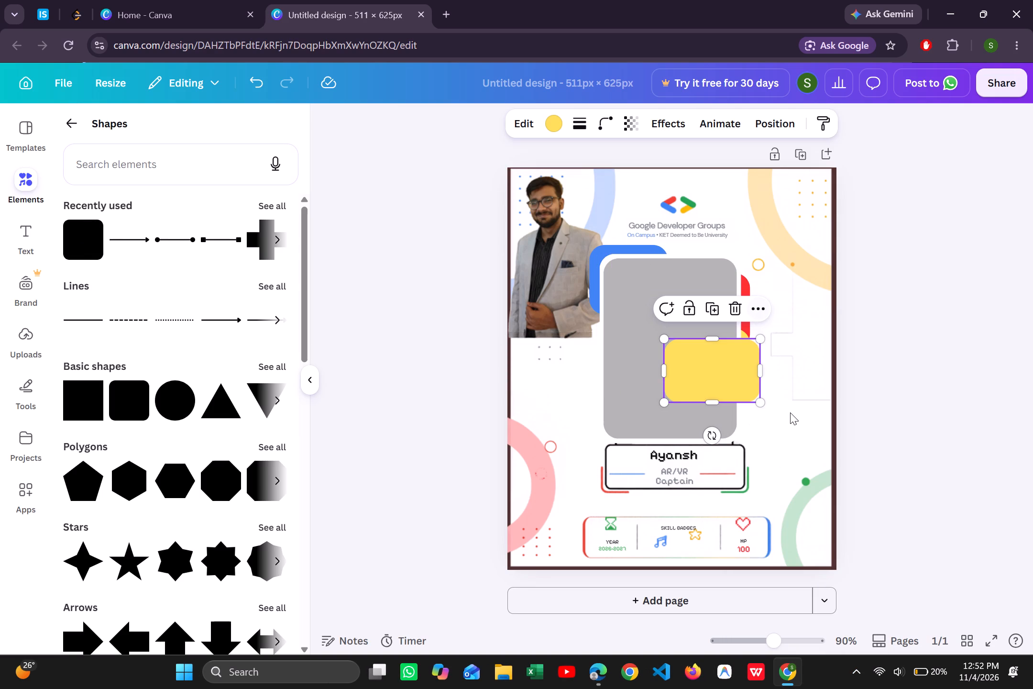
left_click(556, 122)
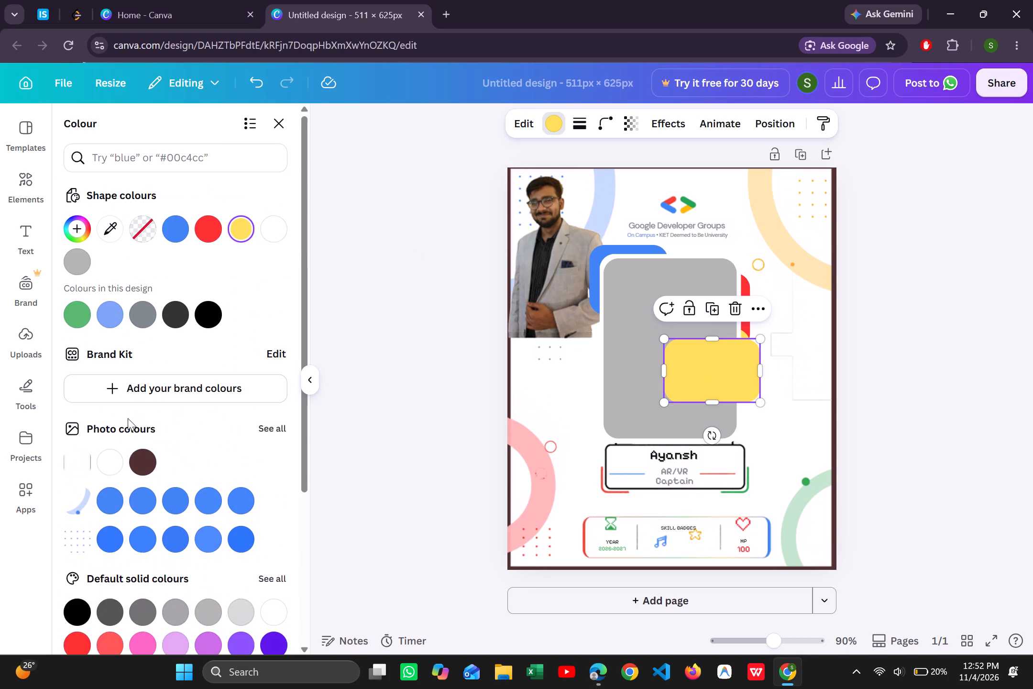
left_click(82, 314)
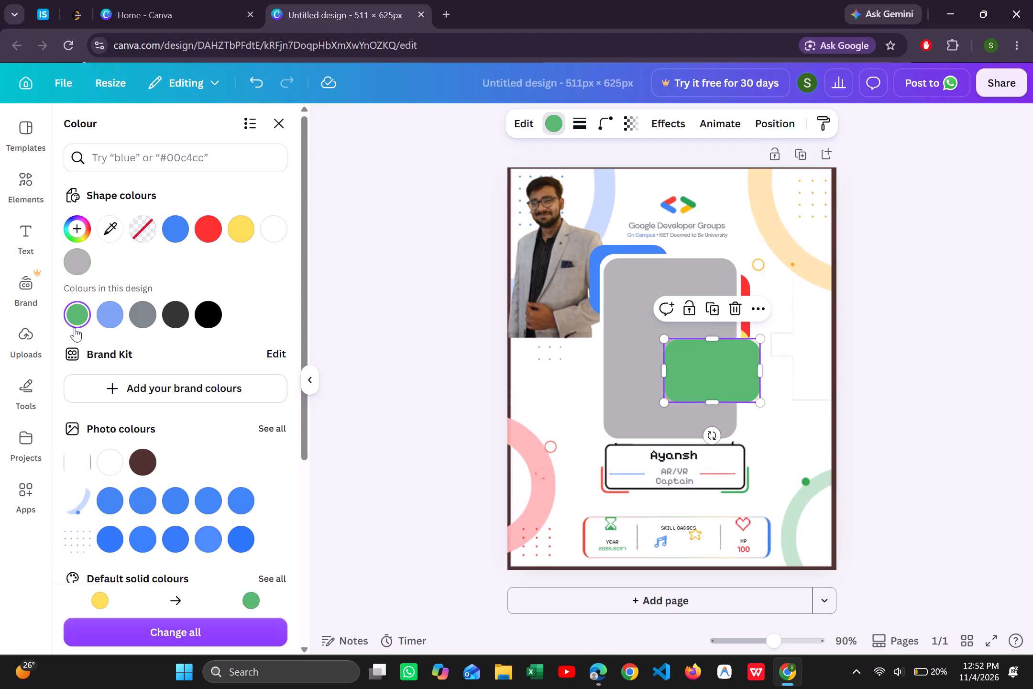
scroll(176, 475, "down", 5)
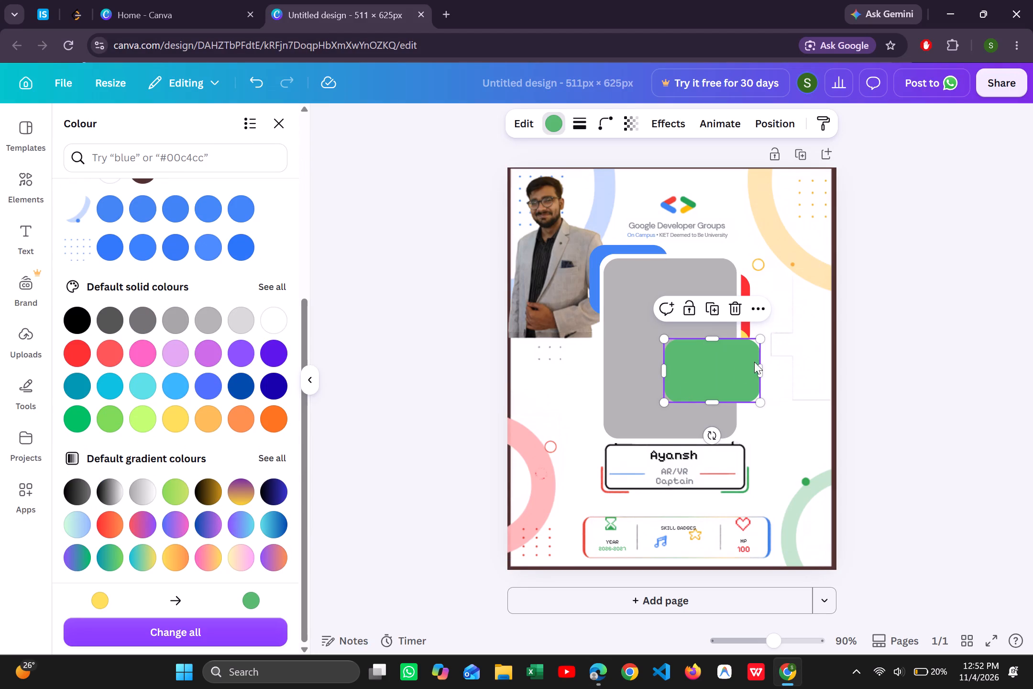
Send the green rectangle backward behind the grey and white border rectangles, and move it down beside the photo area's lower-right side.
left_click(762, 311)
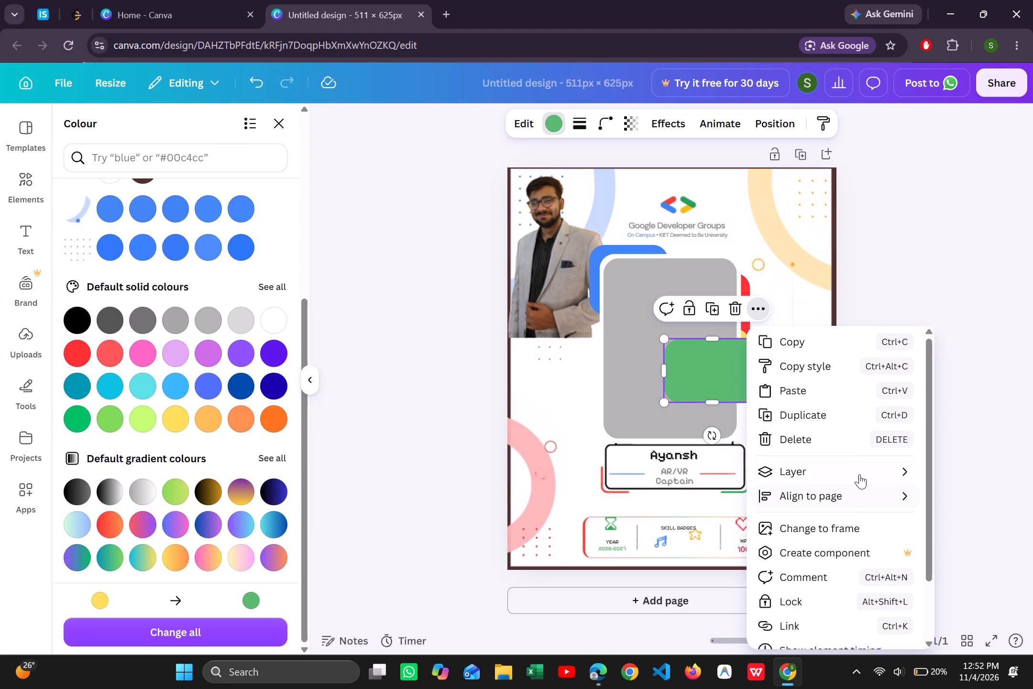
left_click(686, 529)
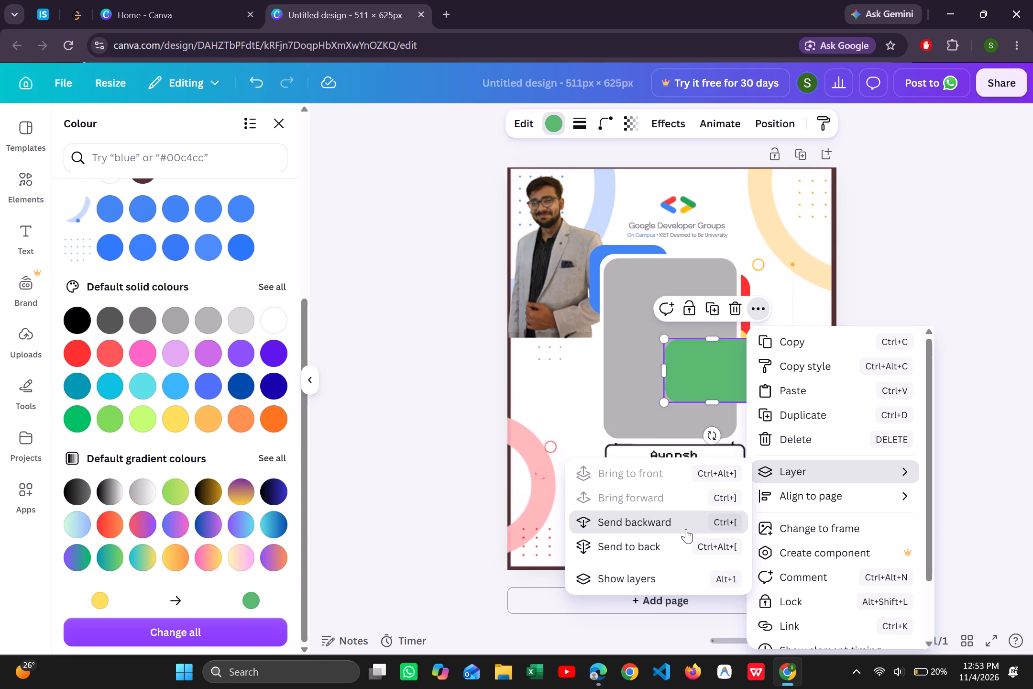
left_click(976, 346)
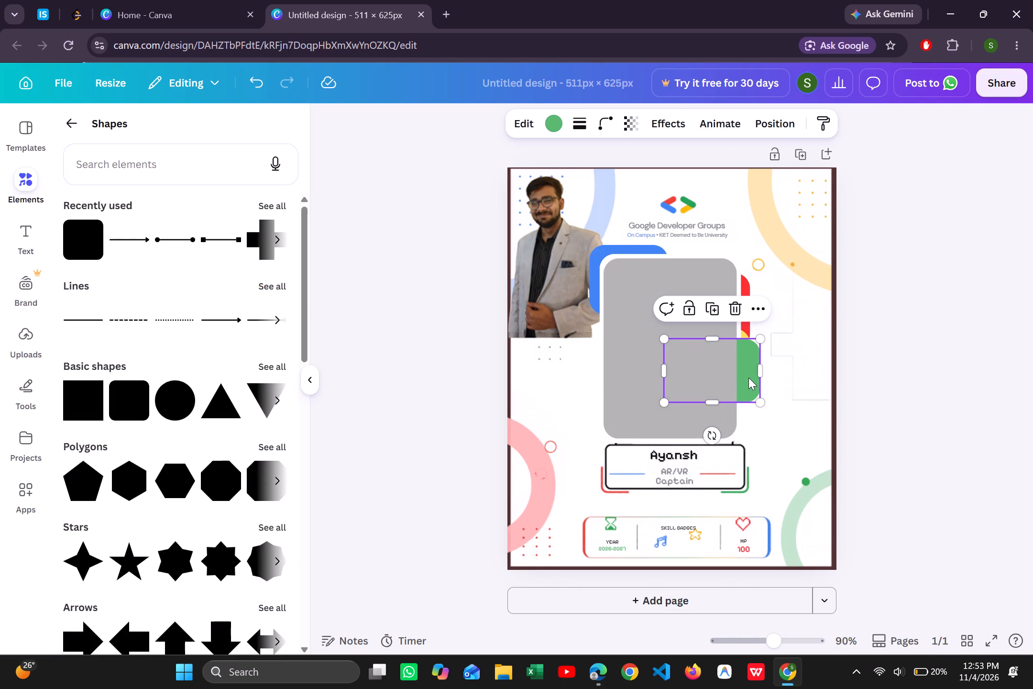
left_click_drag(746, 376, 748, 403)
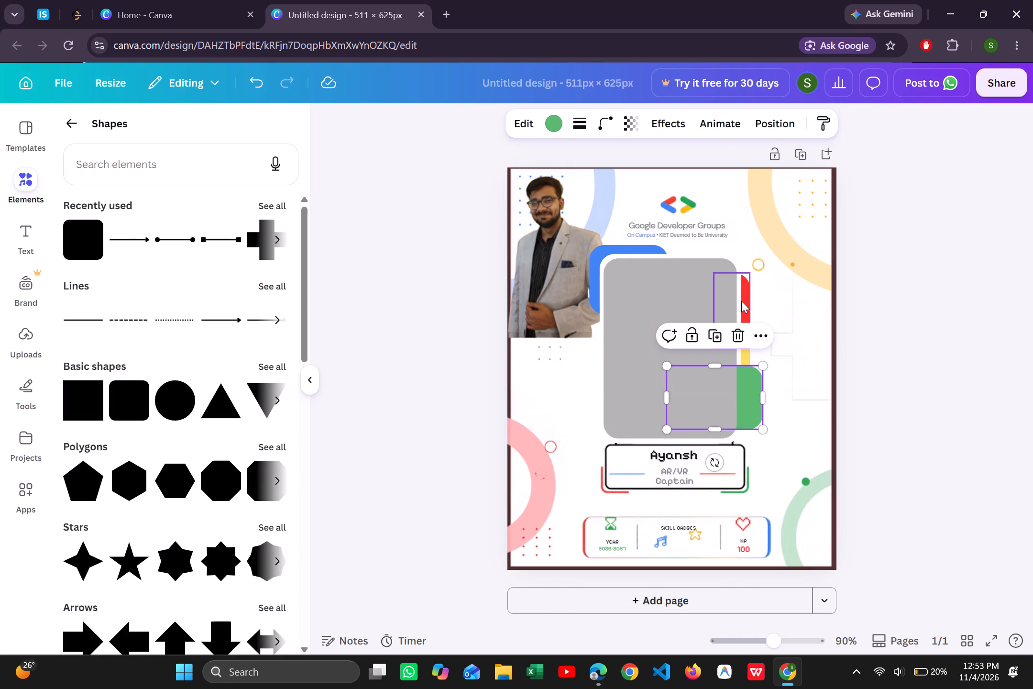
left_click(738, 301)
left_click(750, 384)
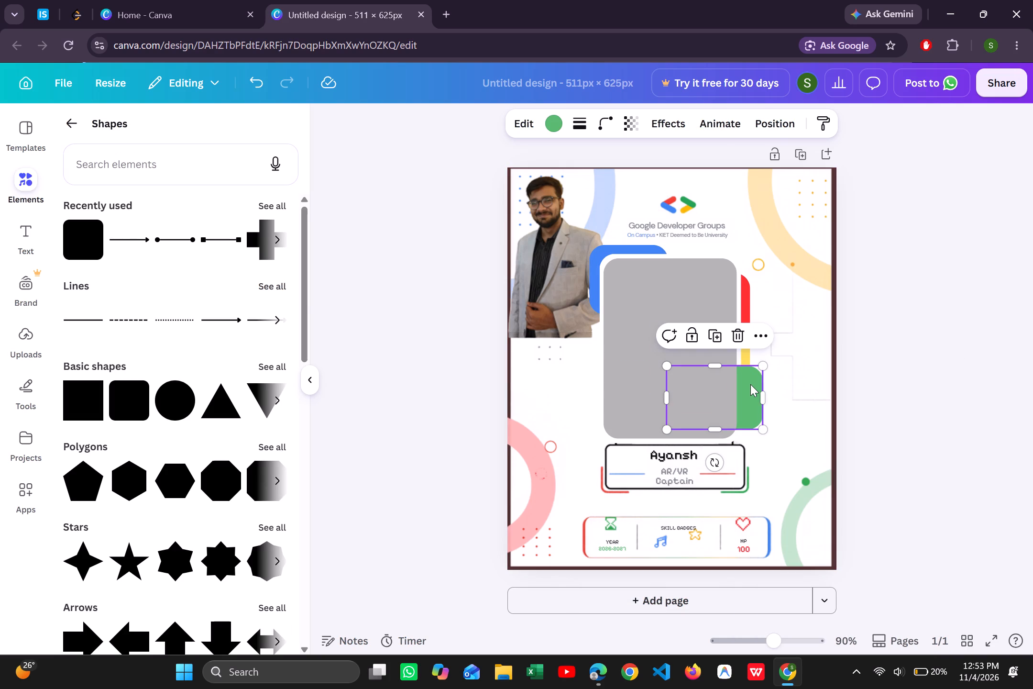
left_click(763, 335)
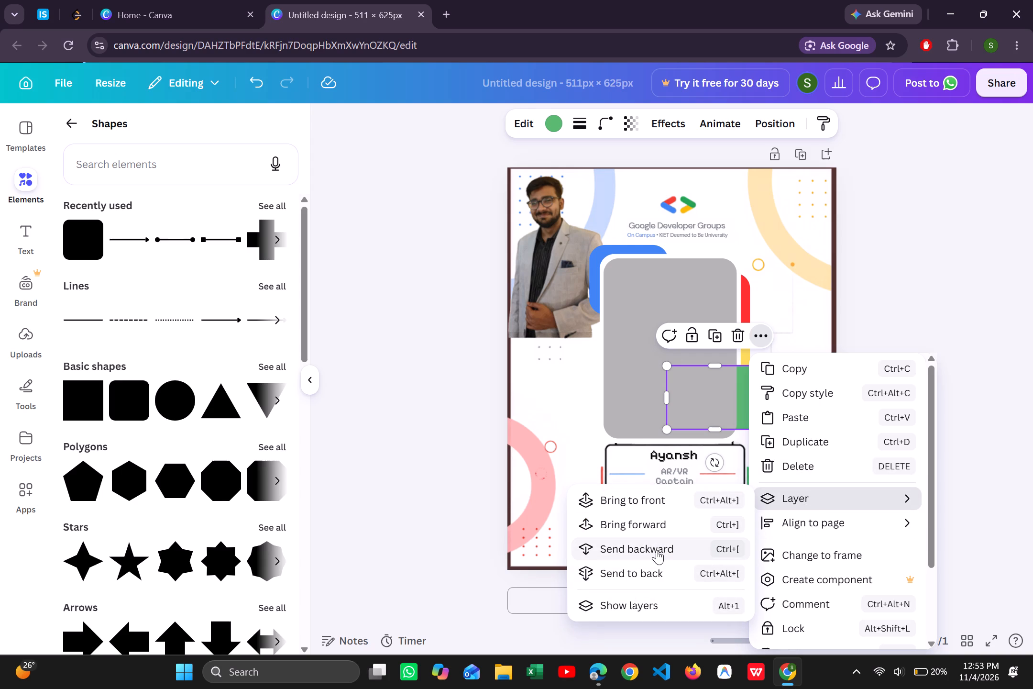
left_click(657, 550)
left_click(922, 267)
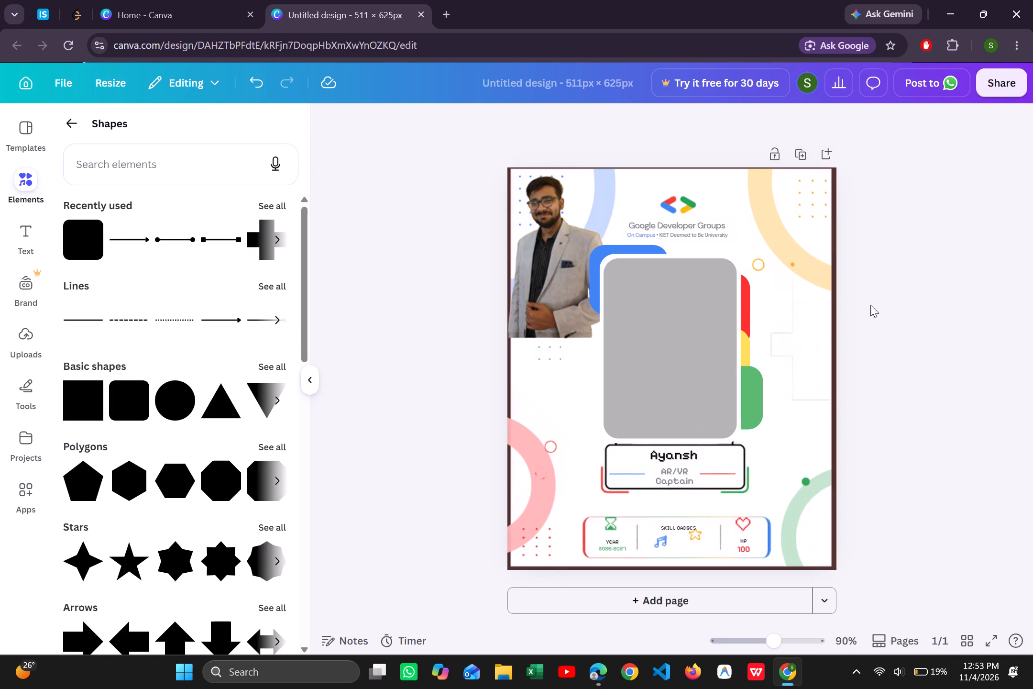
Narrow the green rectangle so its outer edge lines up with the yellow strip, and lower it to the grey photo area's bottom edge.
left_click(748, 398)
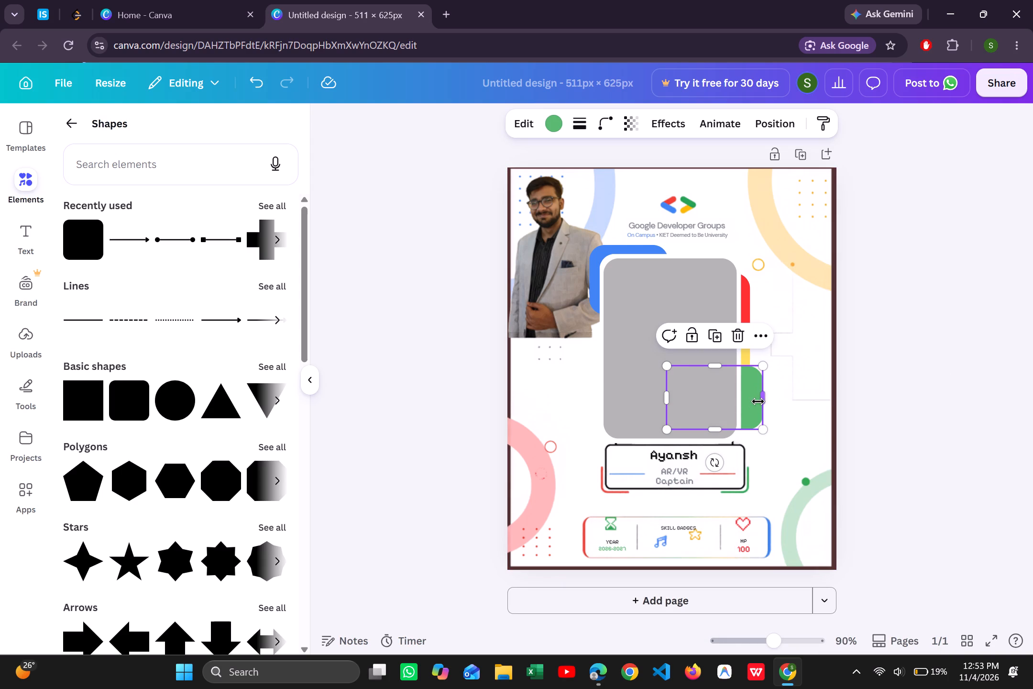
left_click_drag(759, 401, 747, 406)
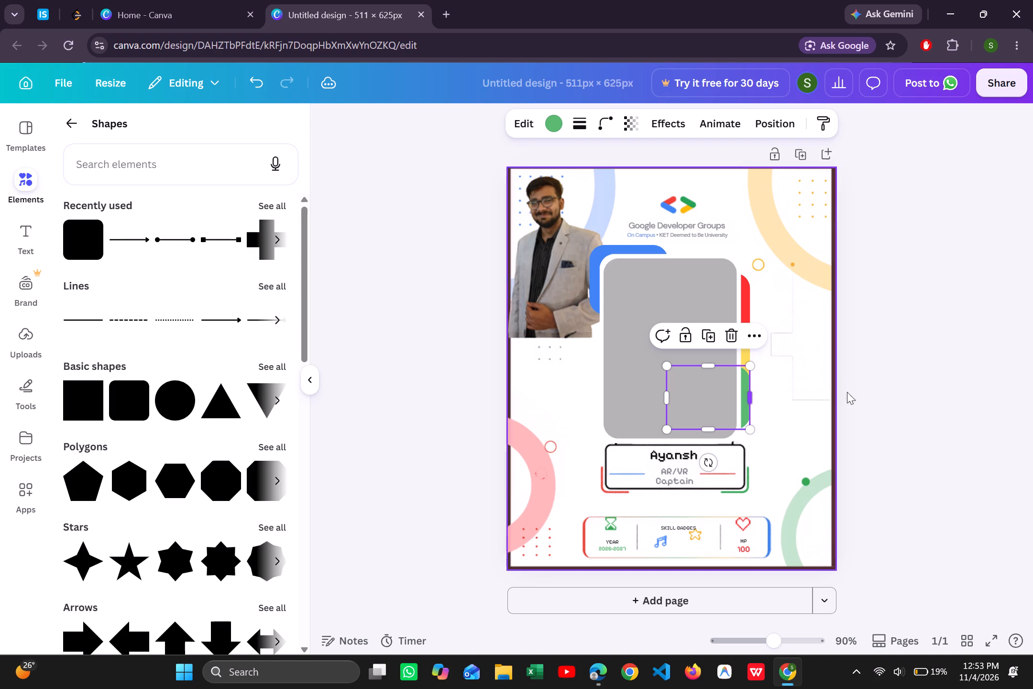
left_click(868, 387)
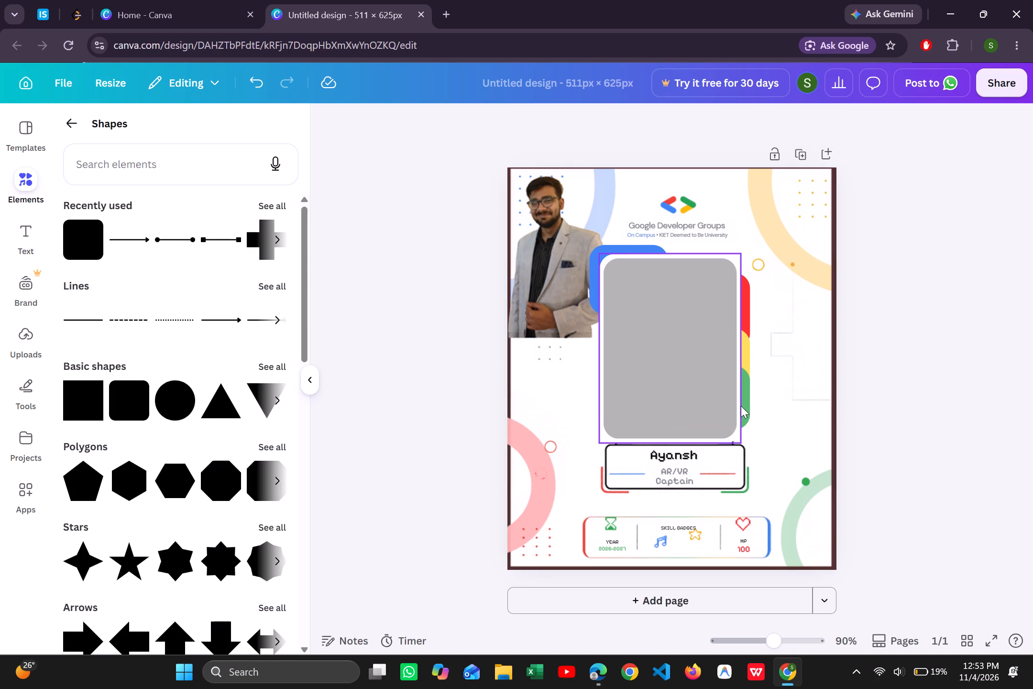
left_click_drag(747, 408, 746, 416)
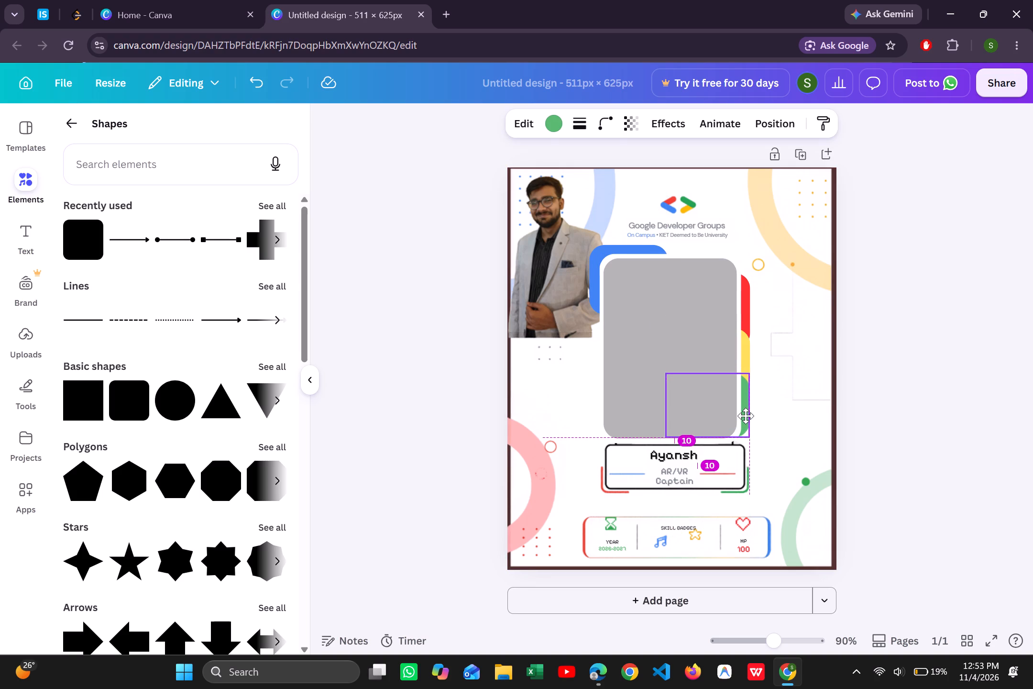
left_click_drag(746, 416, 747, 417)
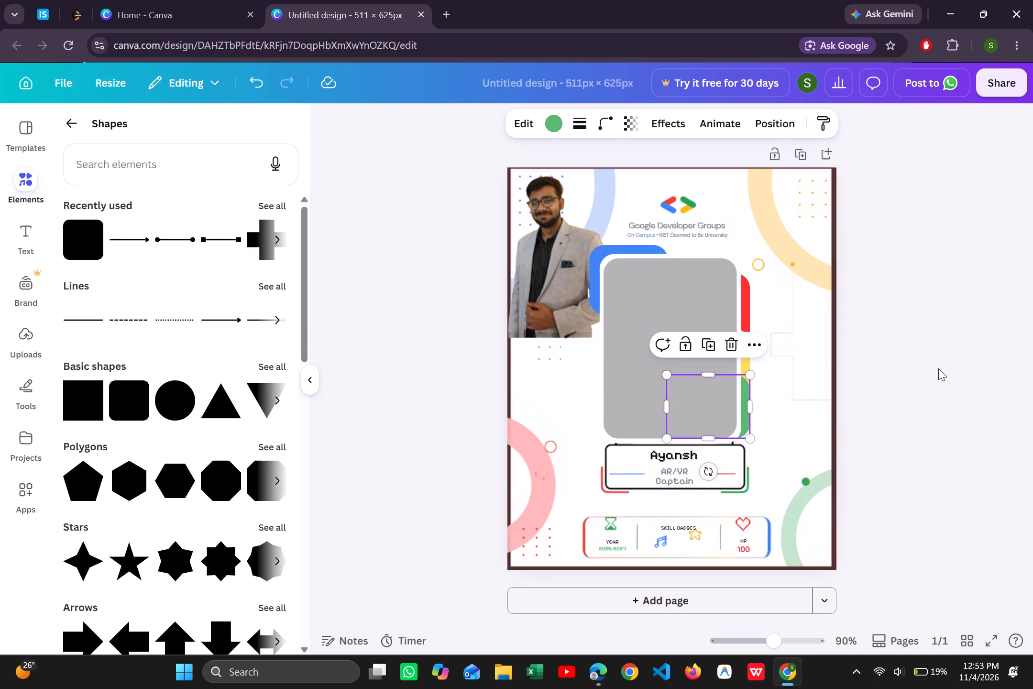
left_click(938, 368)
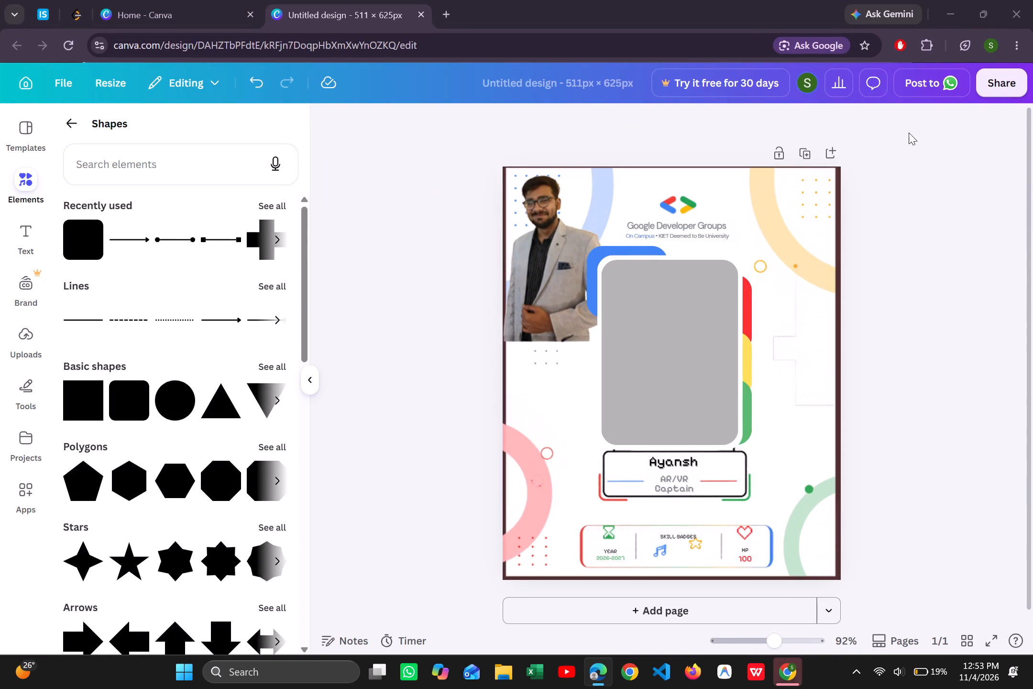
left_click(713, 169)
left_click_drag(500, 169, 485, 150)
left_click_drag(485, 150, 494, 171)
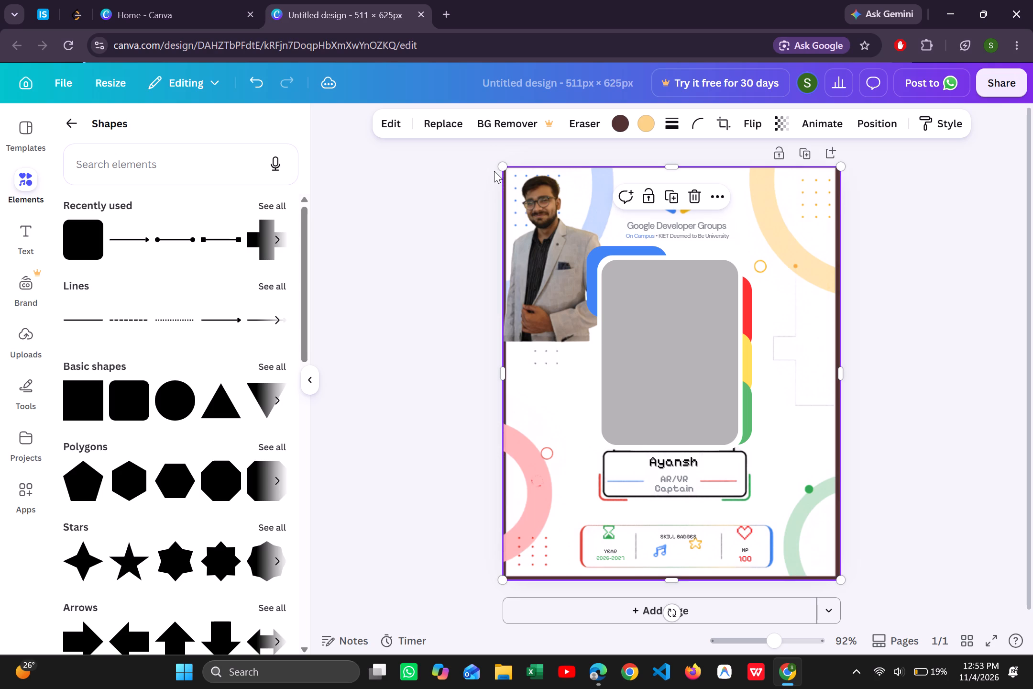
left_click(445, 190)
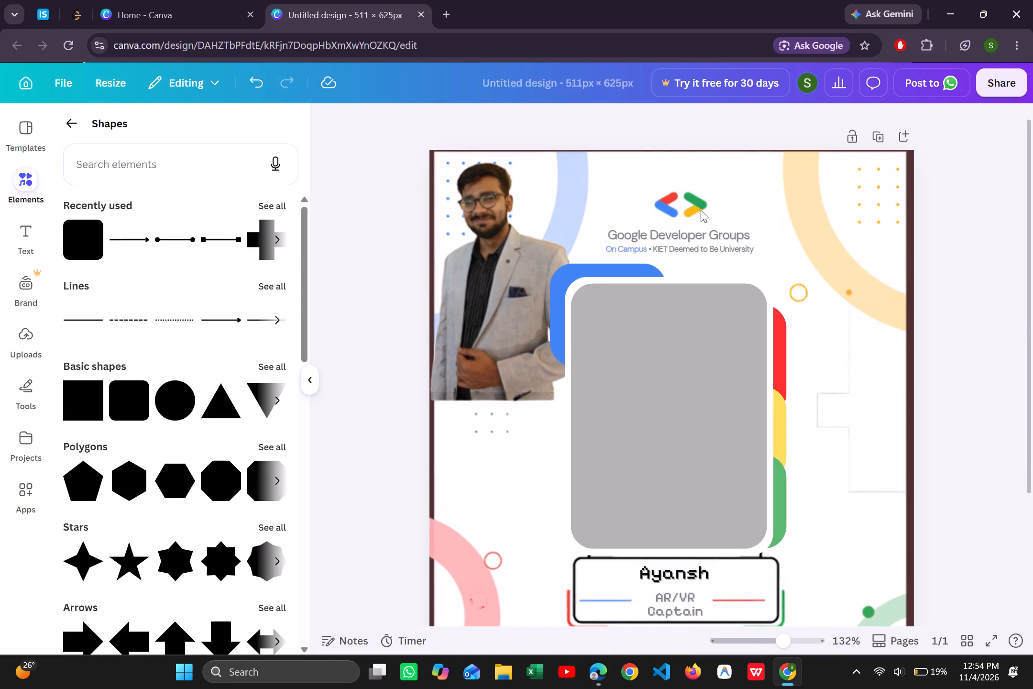
Move both bracket halves of the Google Developer Groups logo higher on the card, keeping them side by side and level.
left_click(694, 216)
left_click_drag(694, 216, 700, 196)
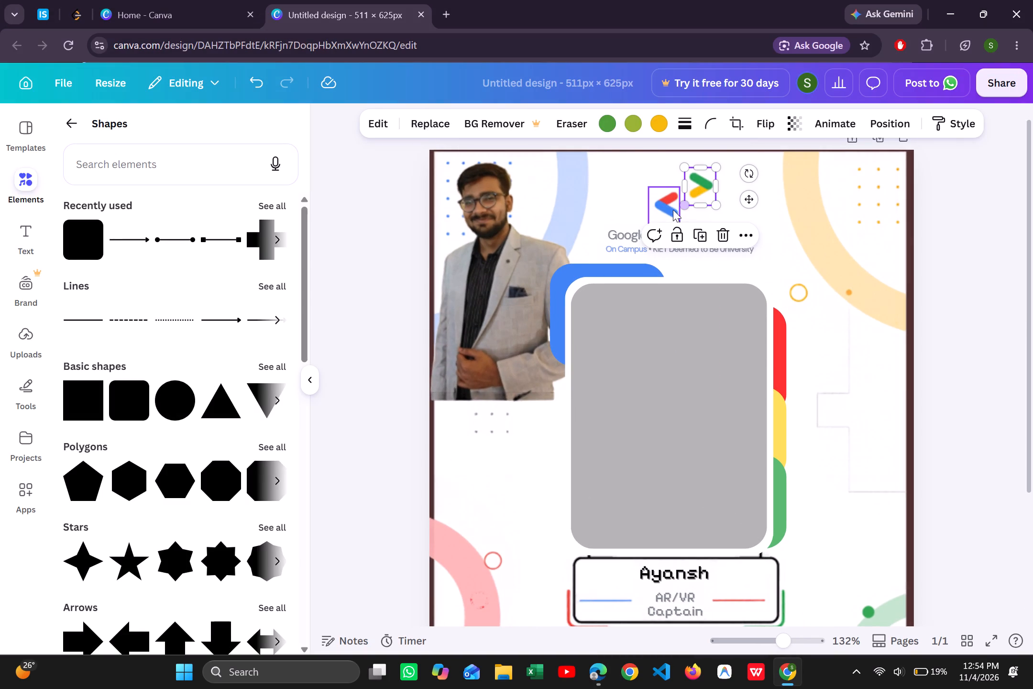
left_click_drag(673, 210, 683, 191)
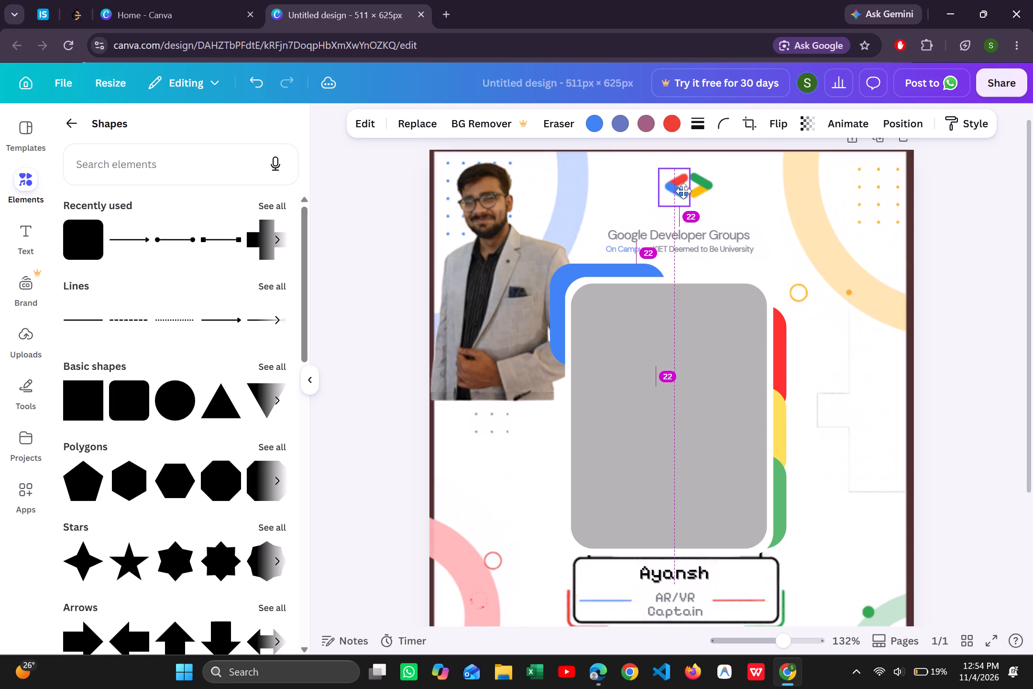
left_click_drag(683, 191, 679, 190)
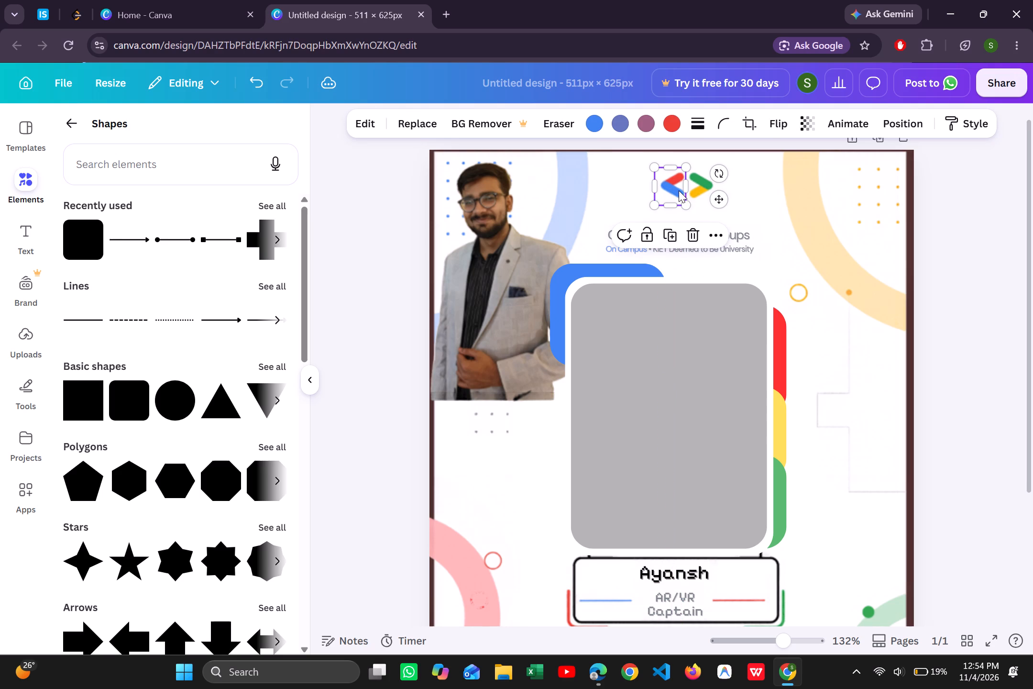
left_click(942, 211)
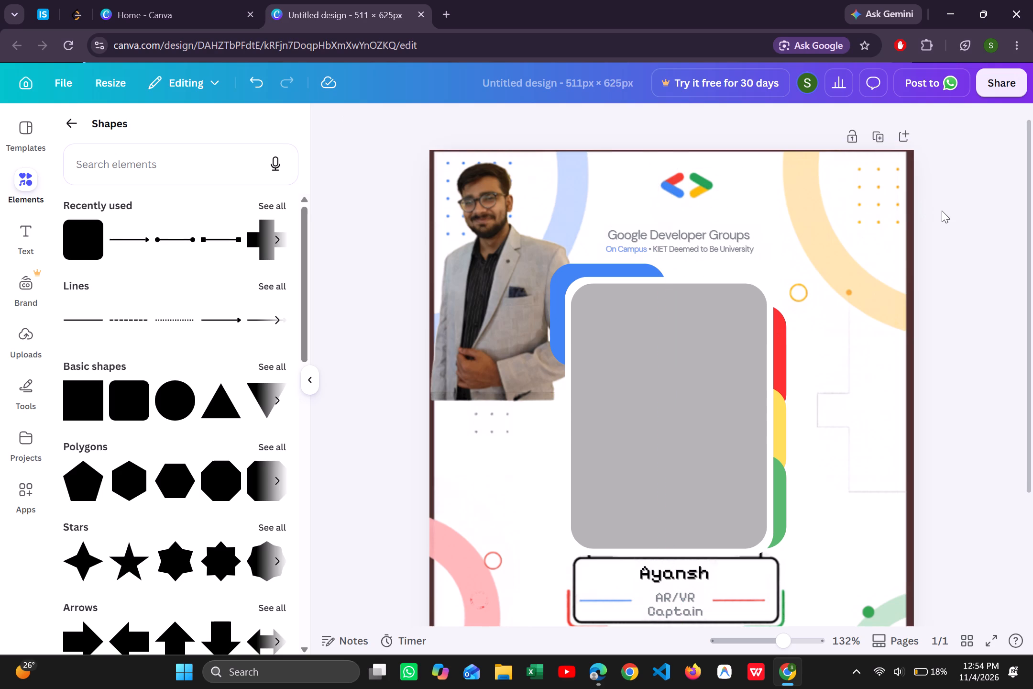
Move the "Google Developer Groups" text up closer to the logo and align it to the page centre.
left_click_drag(695, 239, 701, 228)
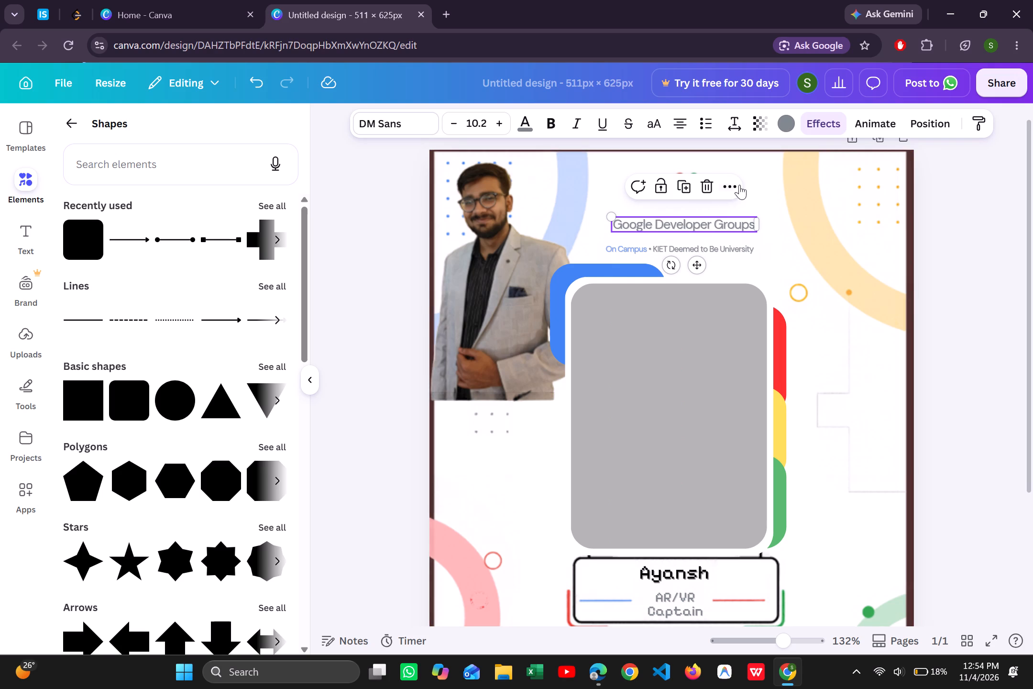
left_click(738, 185)
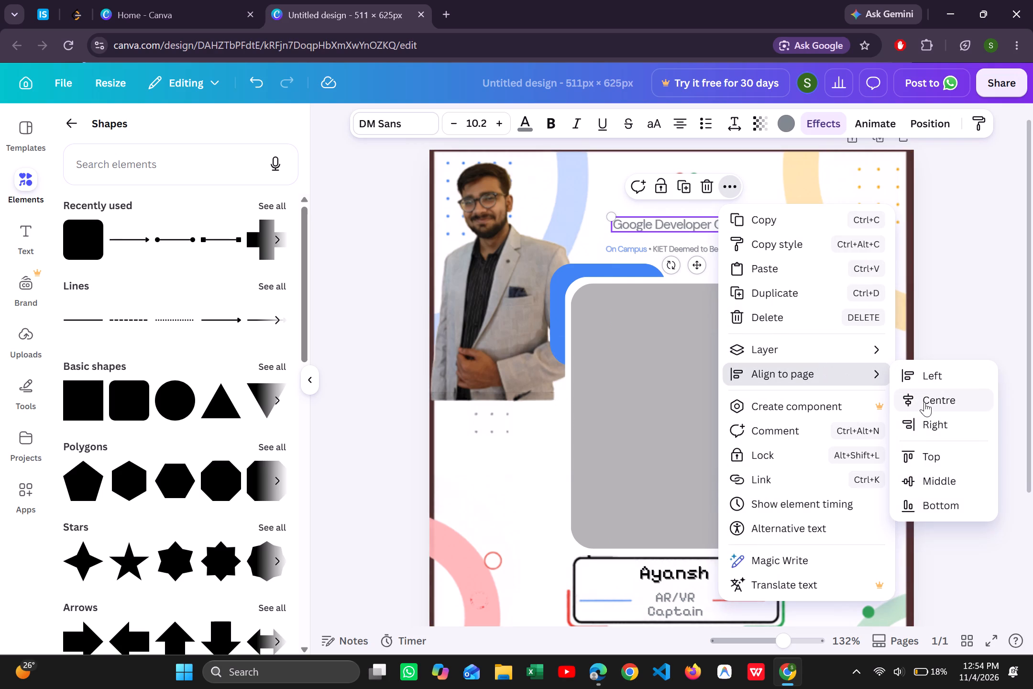
left_click(924, 401)
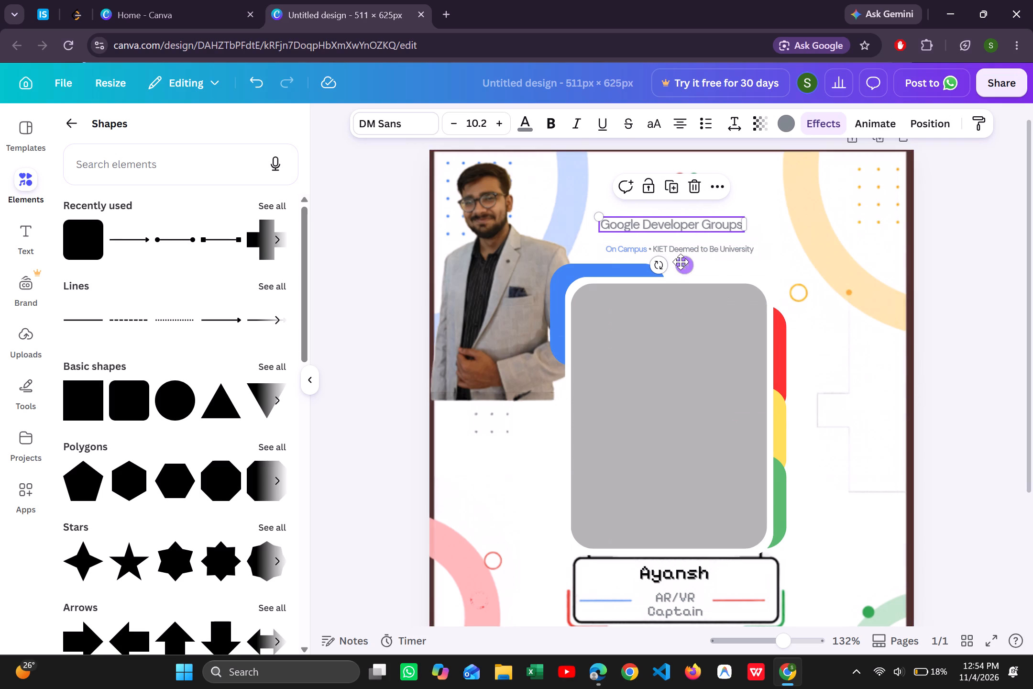
left_click(741, 204)
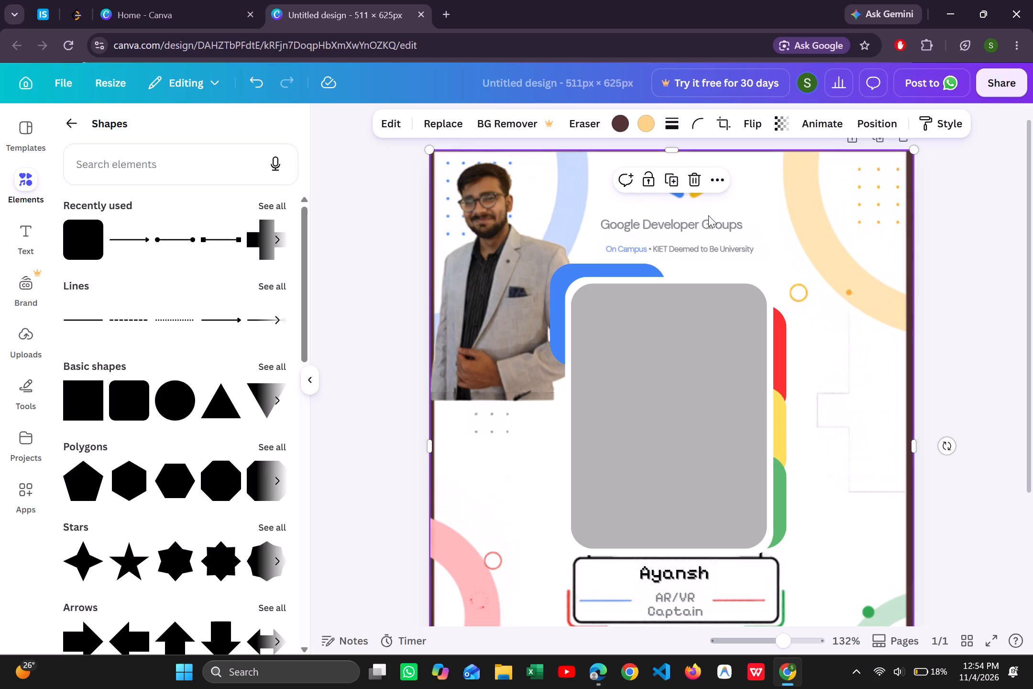
left_click(707, 222)
left_click(714, 192)
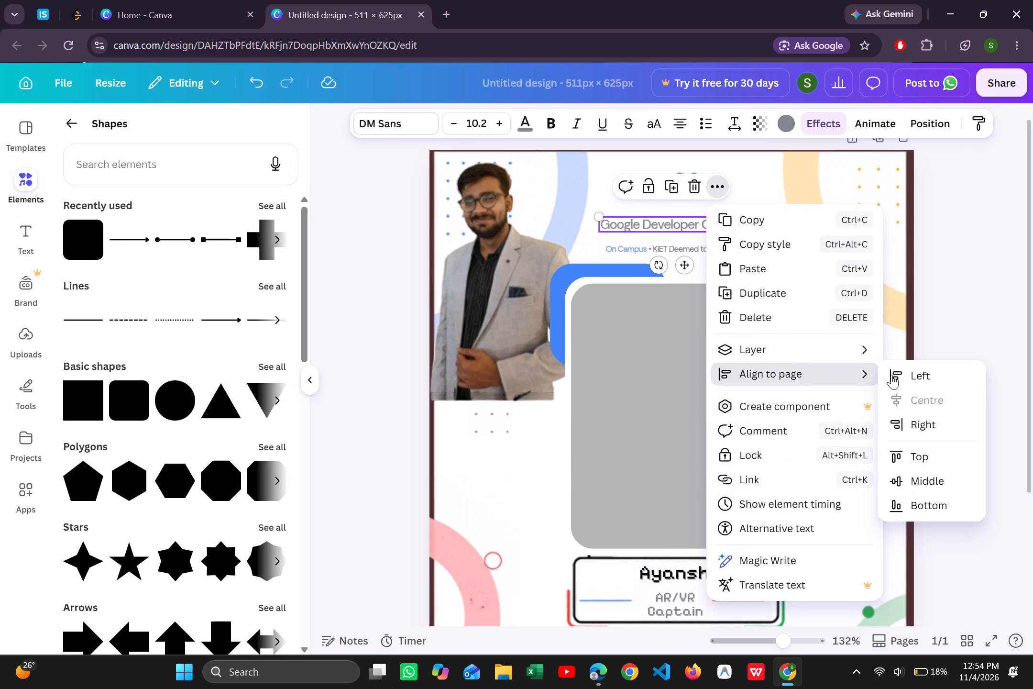
left_click(967, 291)
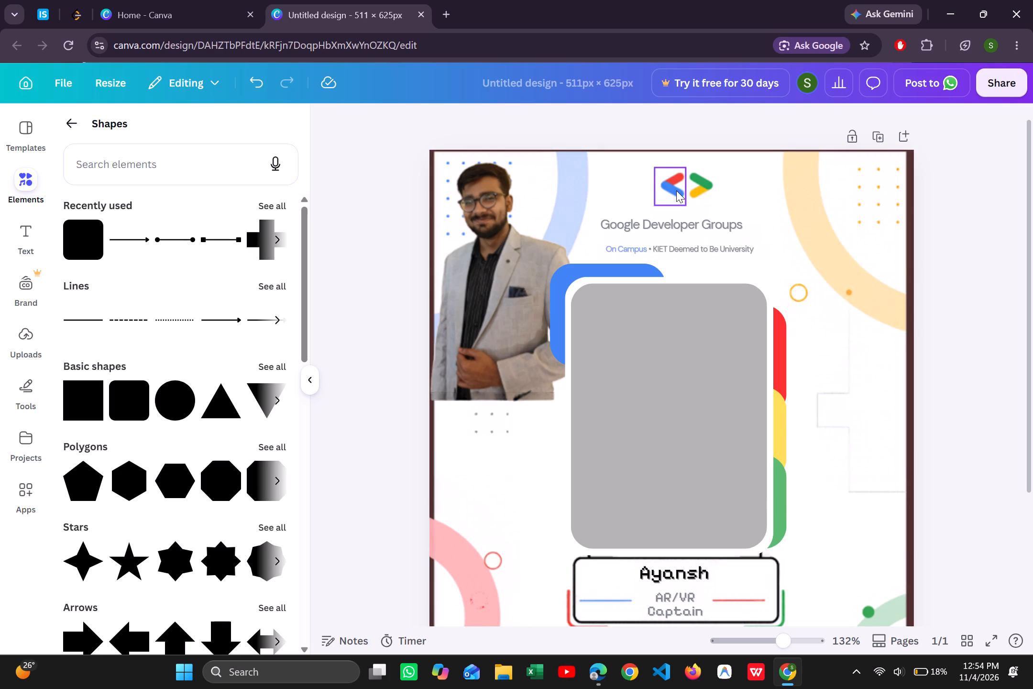
Select the two logo bracket halves together and align them to Centre.
left_click(676, 190)
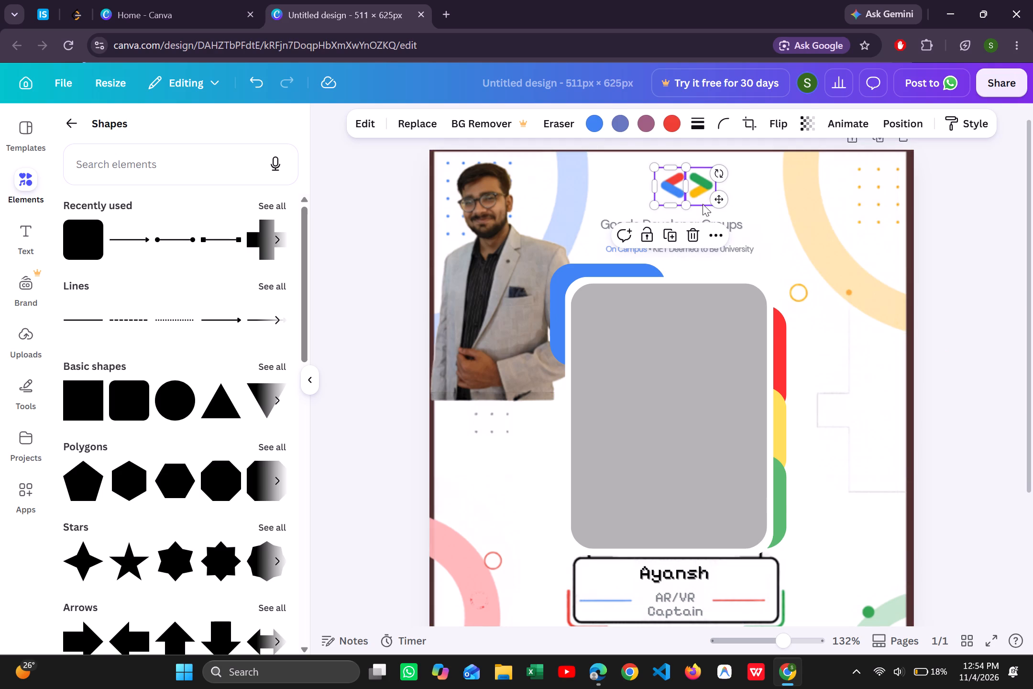
left_click(792, 229)
left_click(672, 191)
left_click(697, 190)
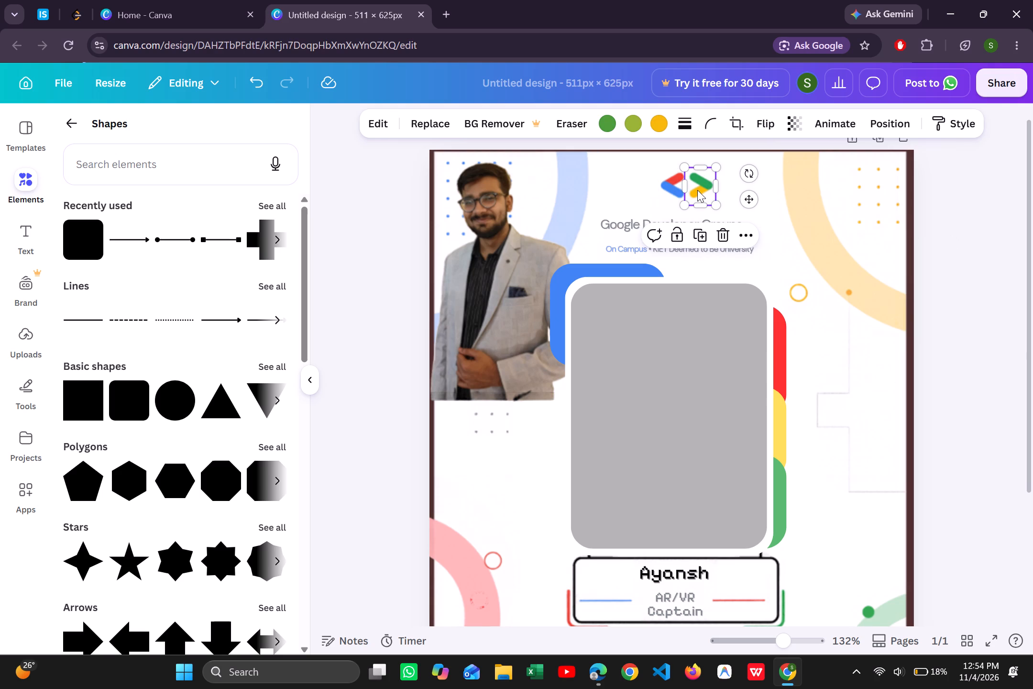
left_click(672, 188, "alt+shift")
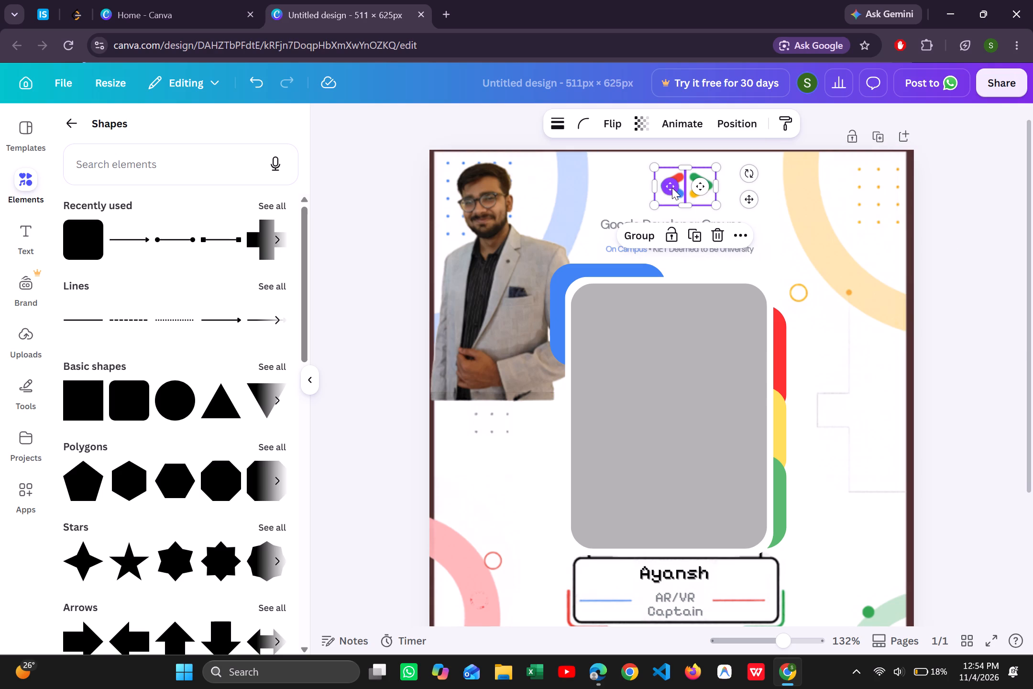
left_click(736, 235)
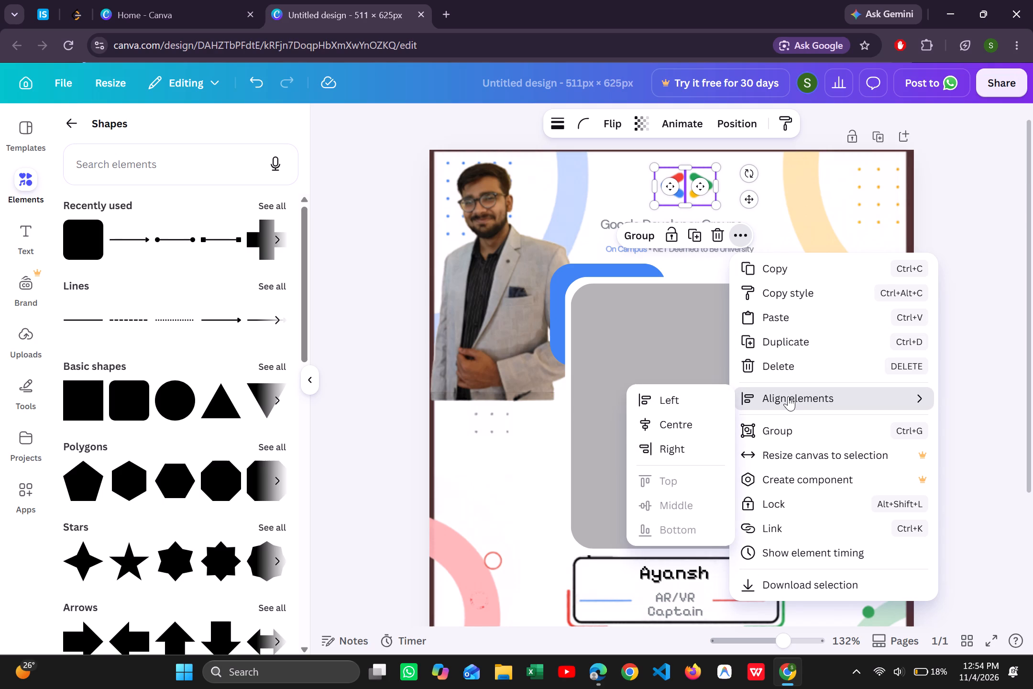
left_click(731, 129)
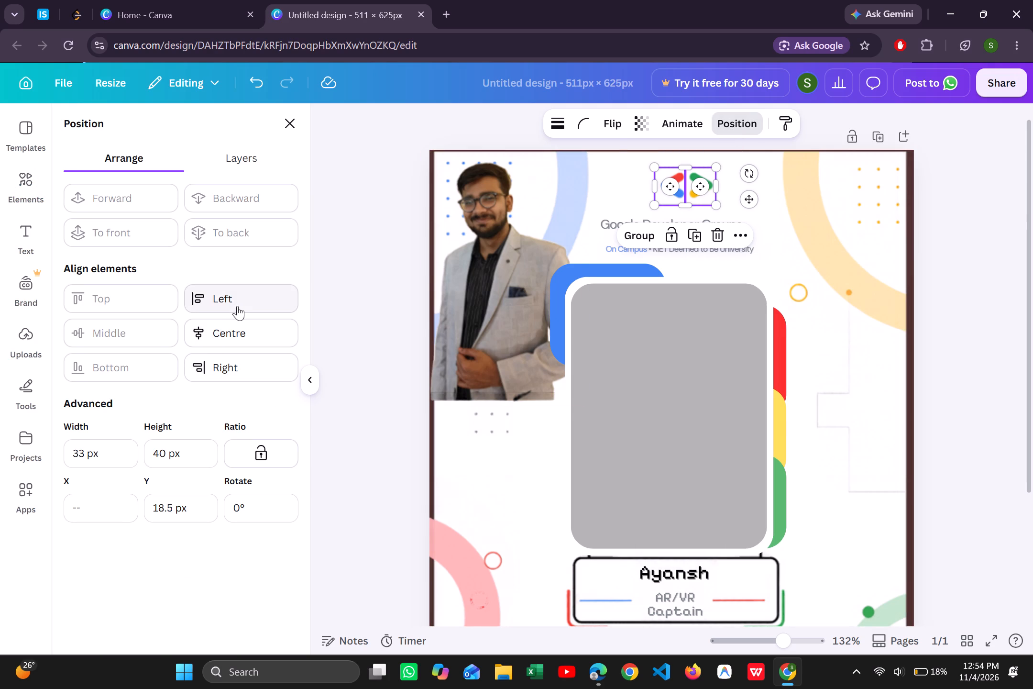
left_click(237, 329)
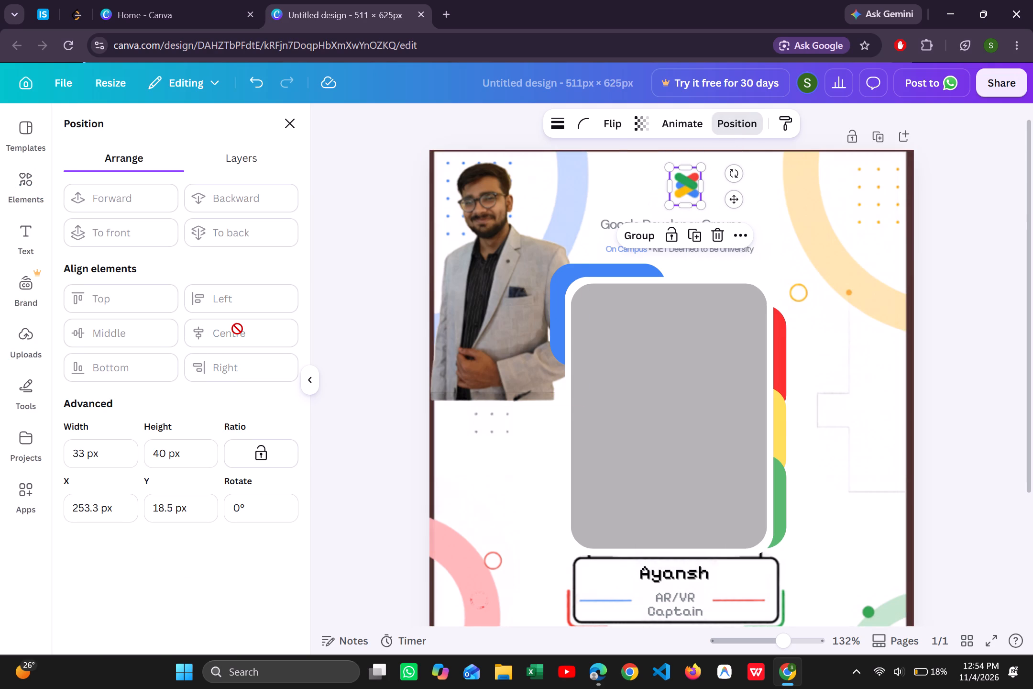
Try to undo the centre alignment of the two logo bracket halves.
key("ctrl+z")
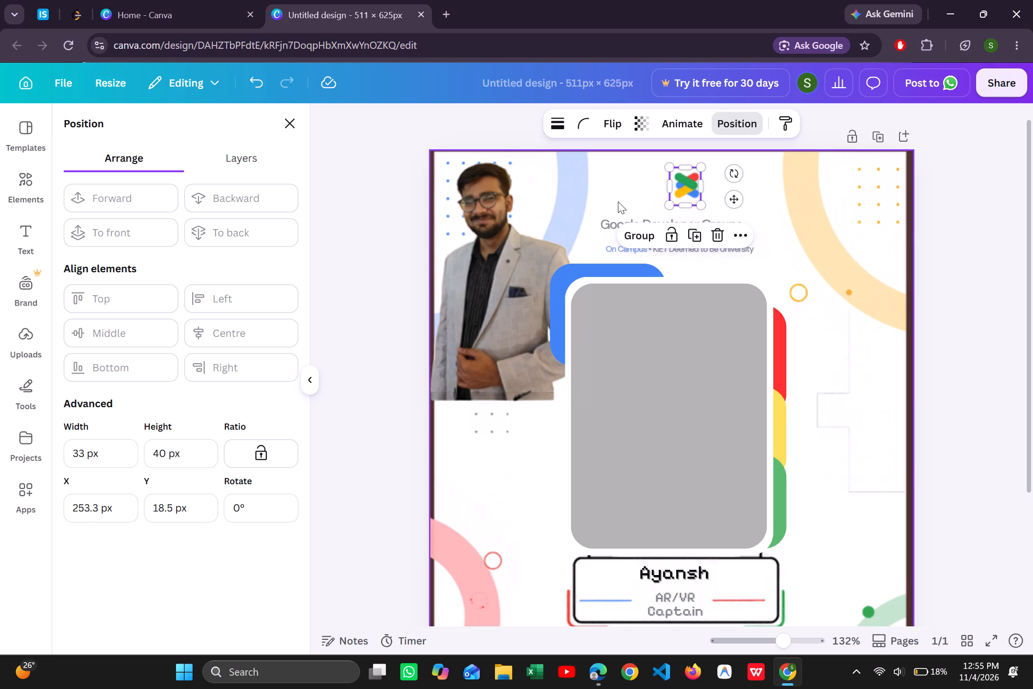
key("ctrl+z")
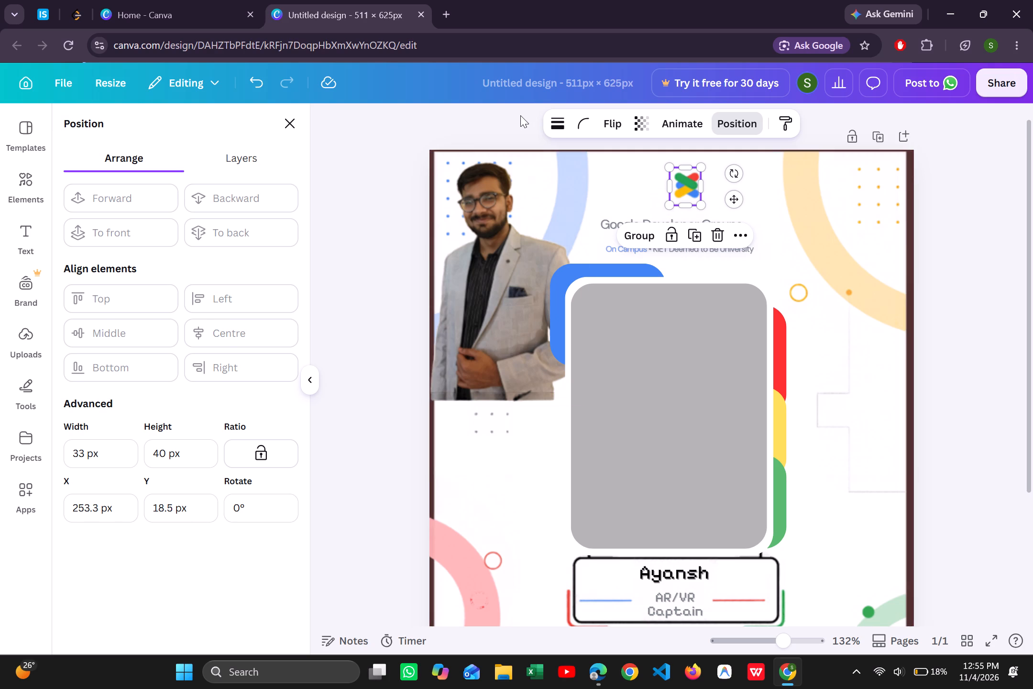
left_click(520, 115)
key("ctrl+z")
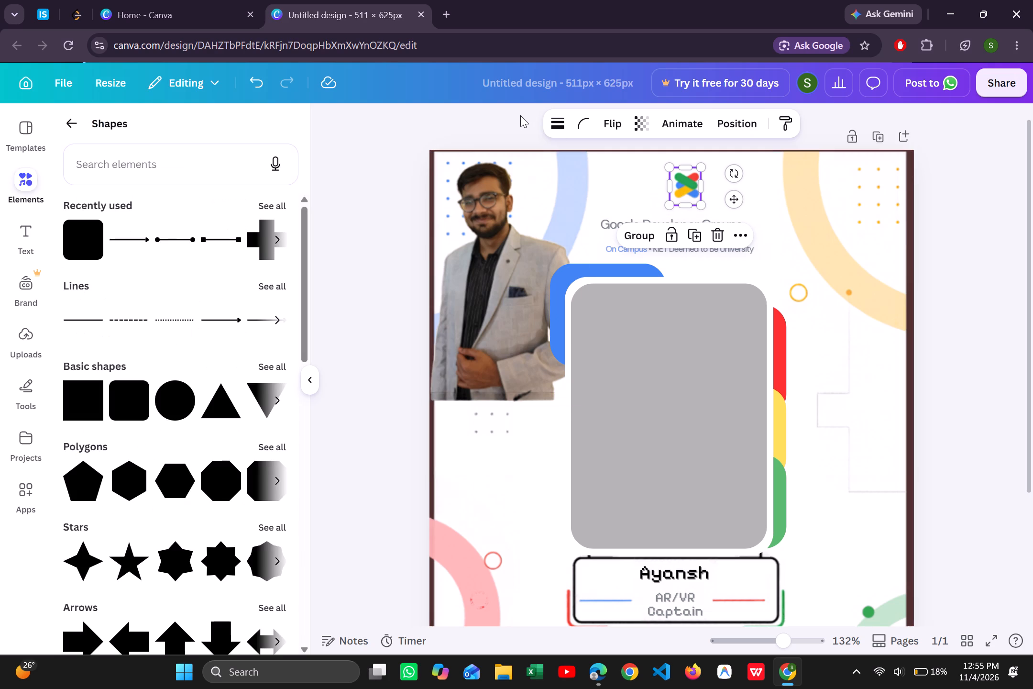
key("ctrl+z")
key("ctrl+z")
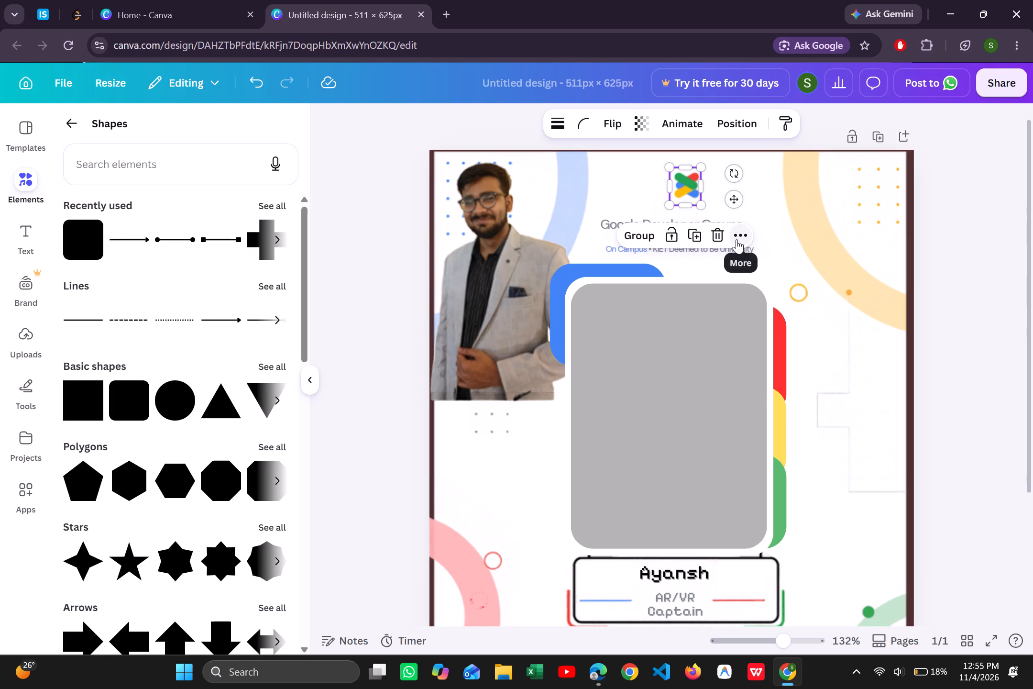
Examine the arrangement options and the layer list for the selected logo bracket halves.
left_click(736, 239)
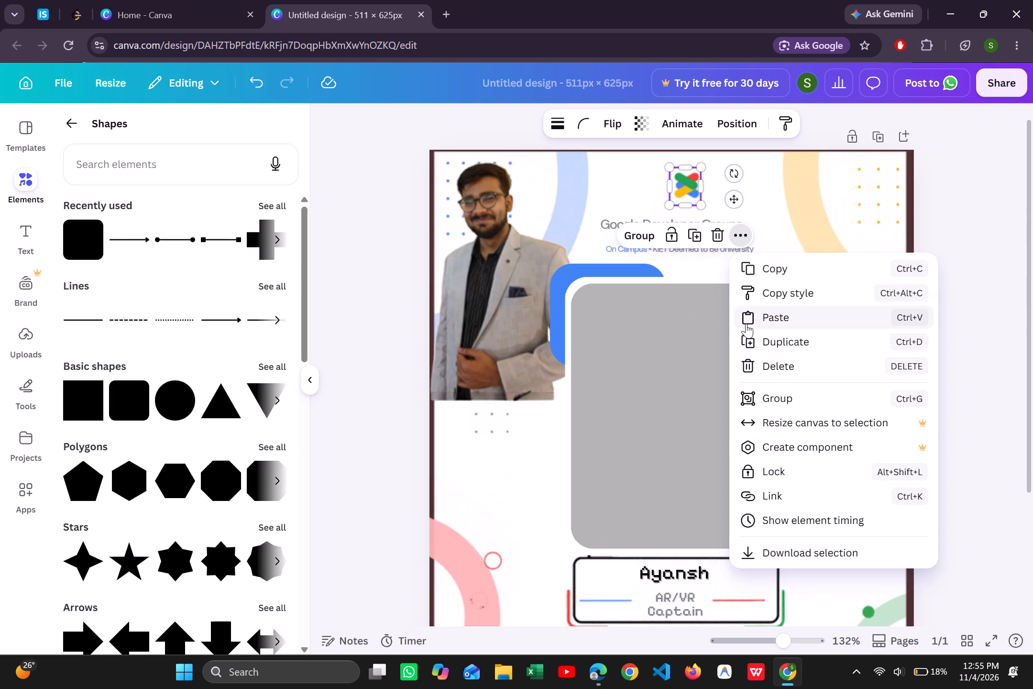
left_click(736, 112)
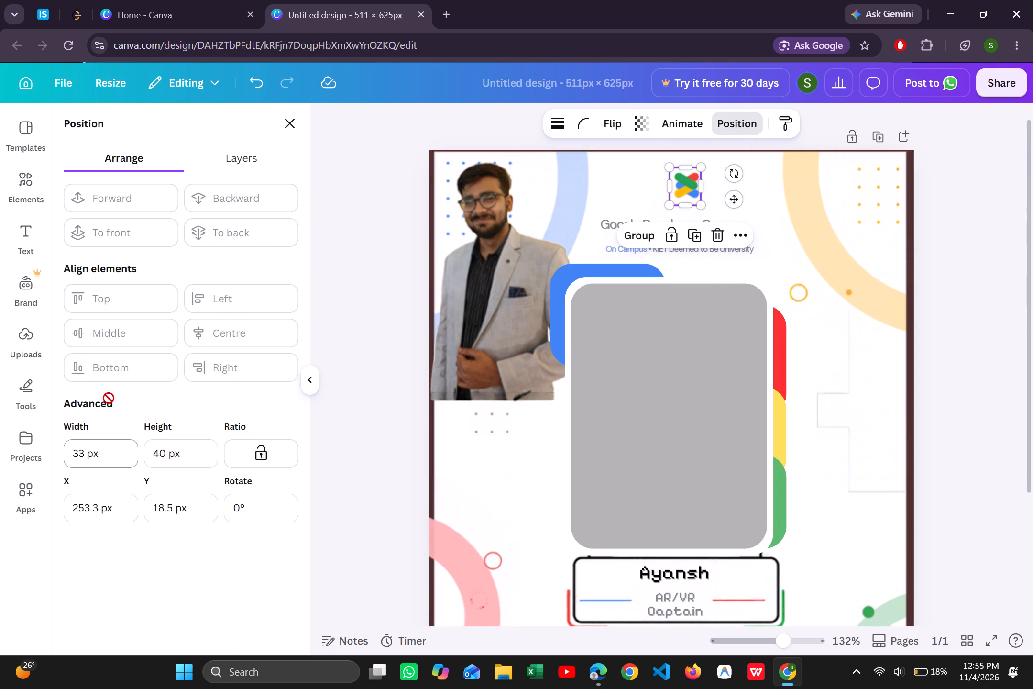
left_click(233, 172)
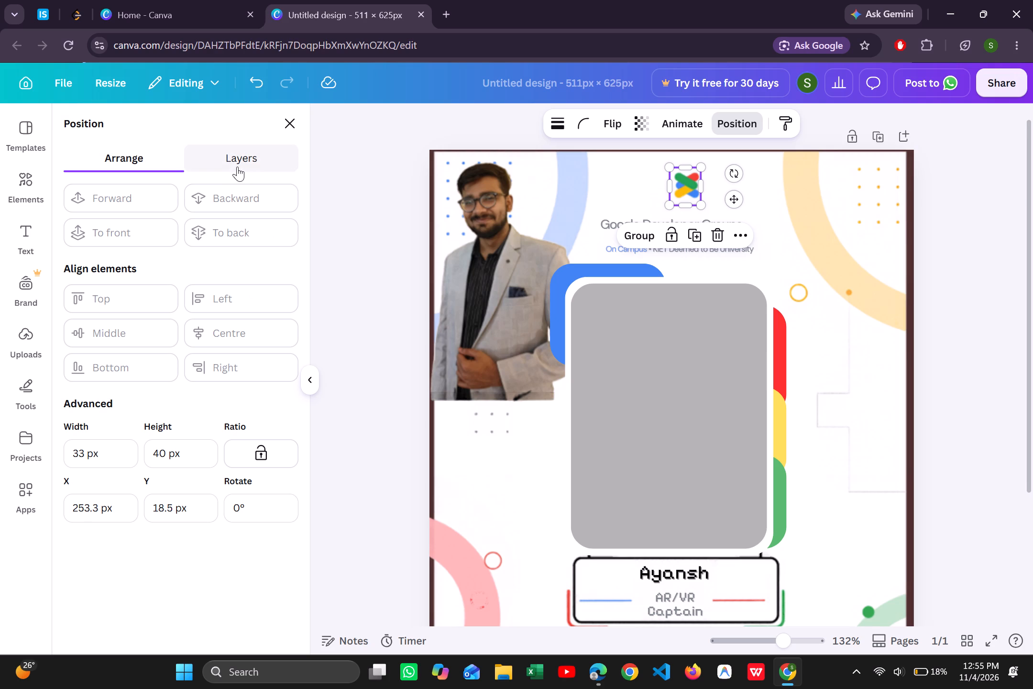
left_click(237, 167)
scroll(237, 167, "up", 8)
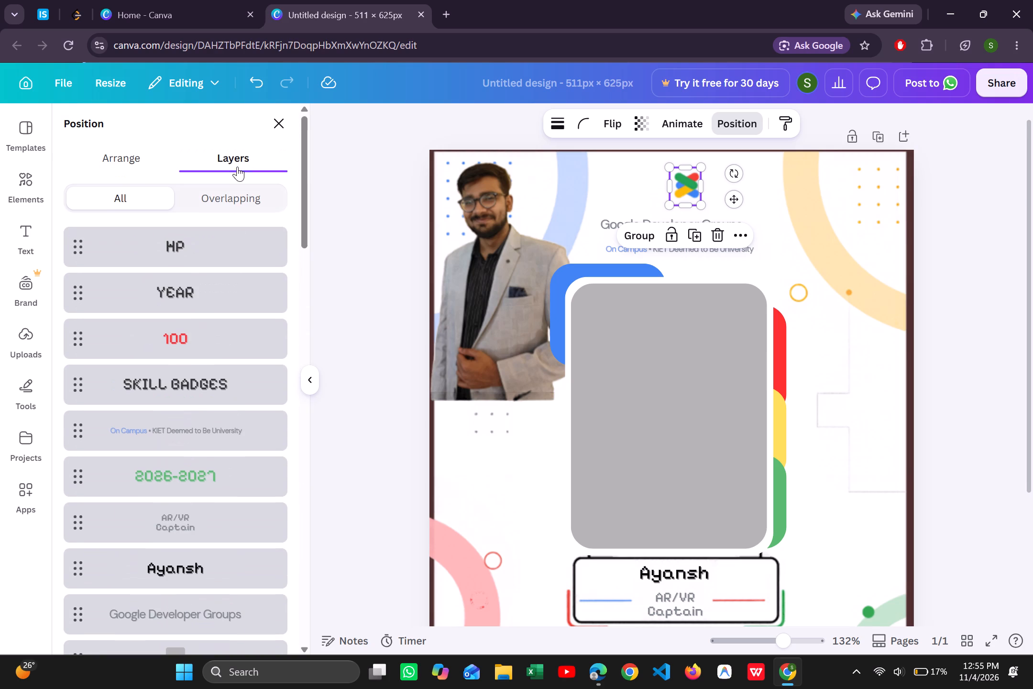
scroll(216, 300, "down", 4)
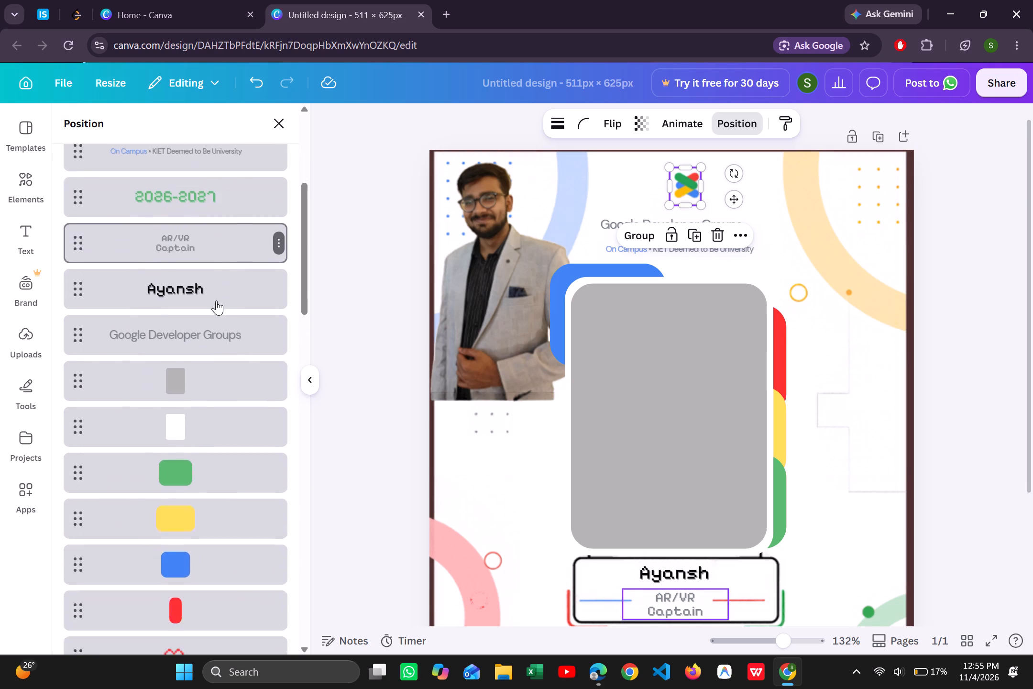
scroll(216, 300, "down", 5)
scroll(216, 300, "up", 4)
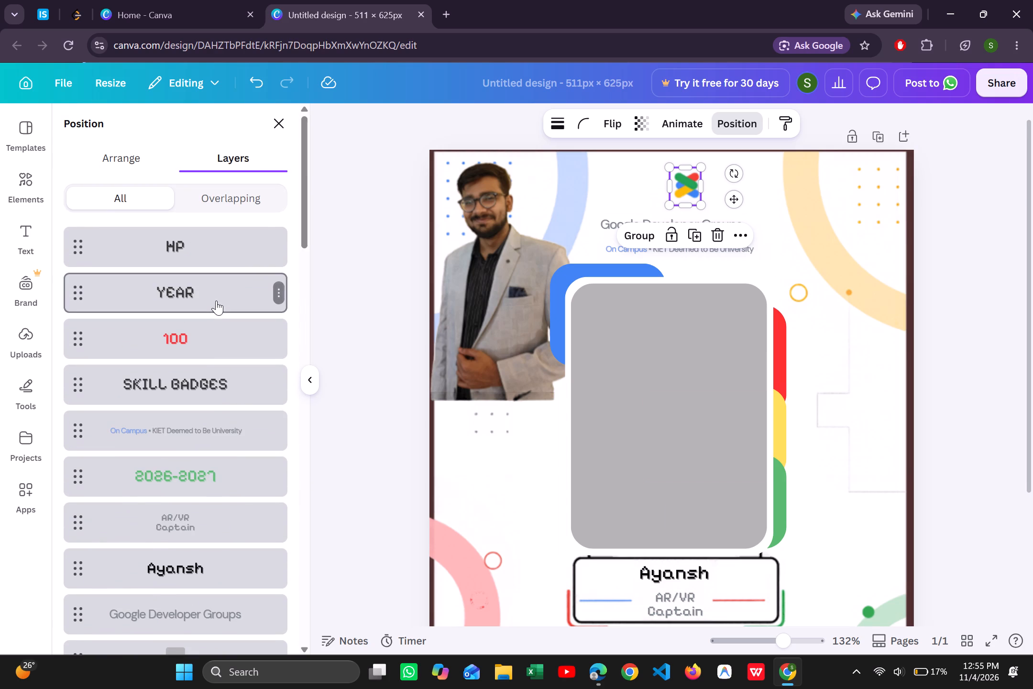
left_click(277, 122)
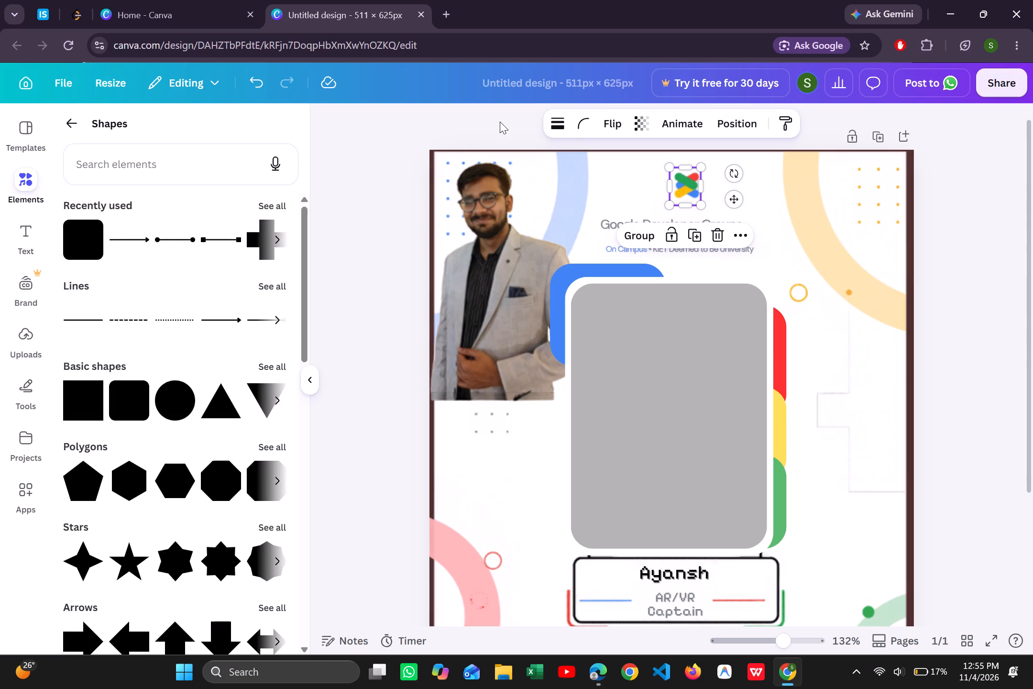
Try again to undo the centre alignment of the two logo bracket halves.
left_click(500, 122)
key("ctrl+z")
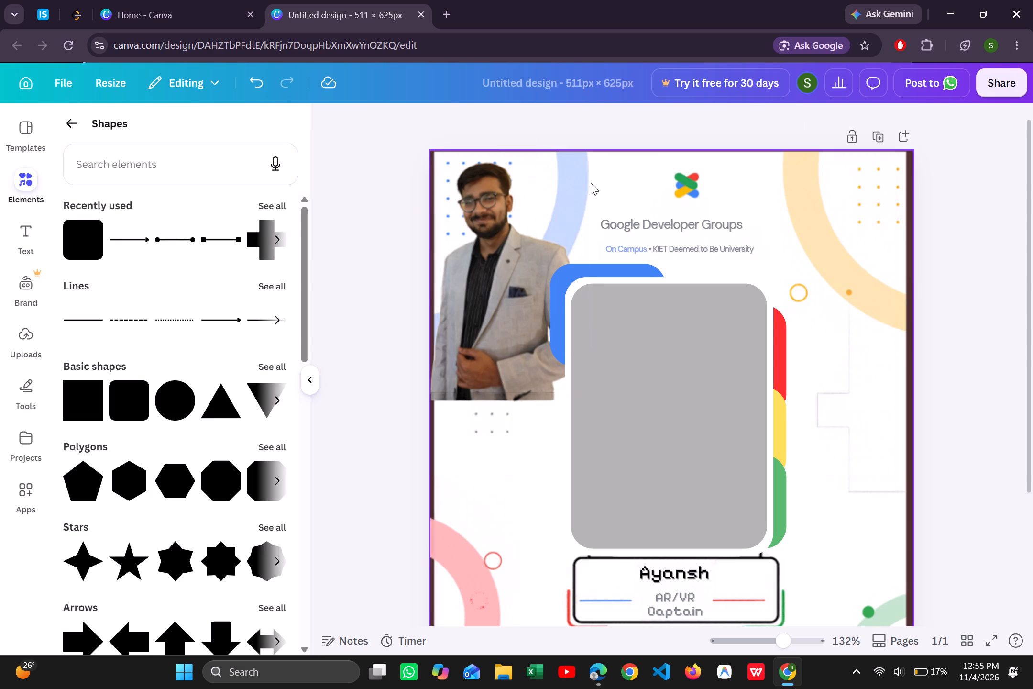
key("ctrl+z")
Separate the overlapping logo bracket halves and place them side by side, level and close together, near the card's top edge above the heading.
left_click_drag(685, 184, 713, 184)
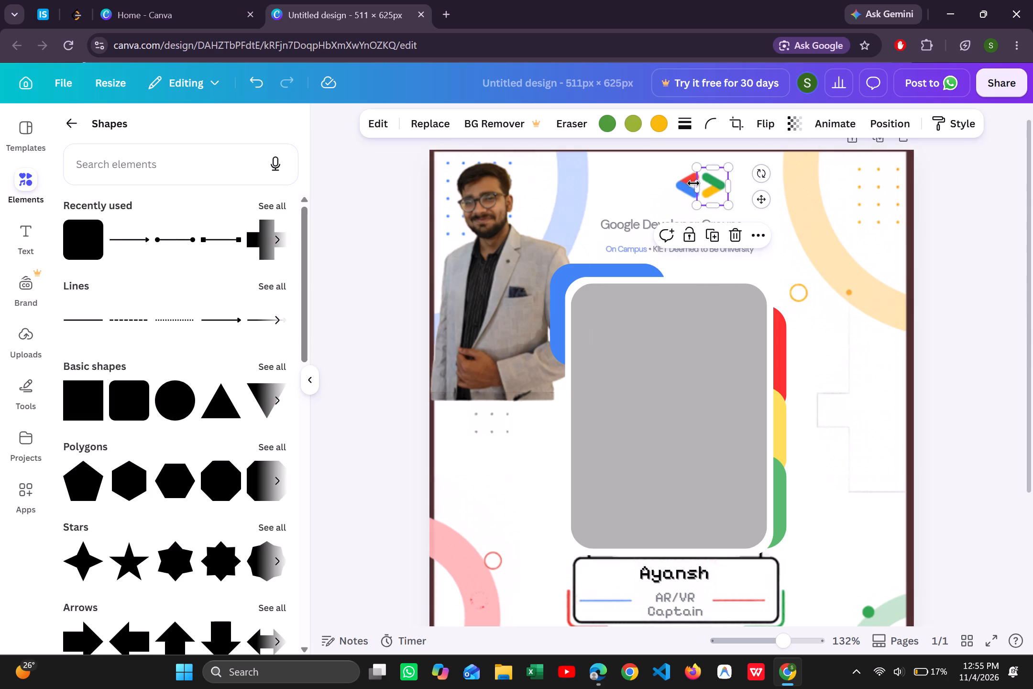
left_click_drag(686, 187, 660, 188)
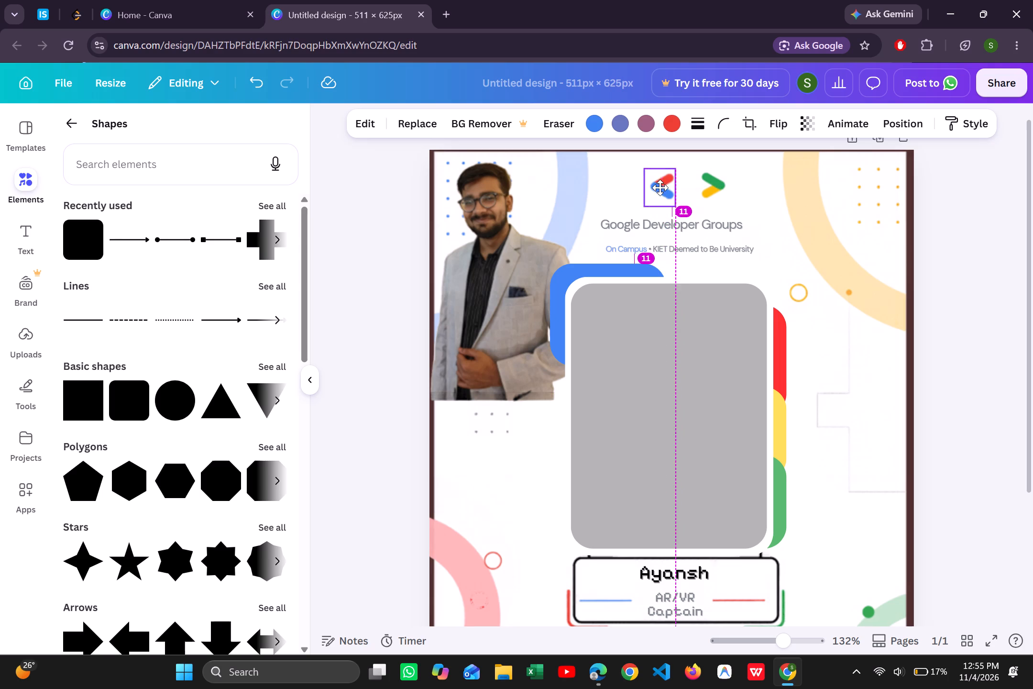
left_click_drag(660, 188, 656, 187)
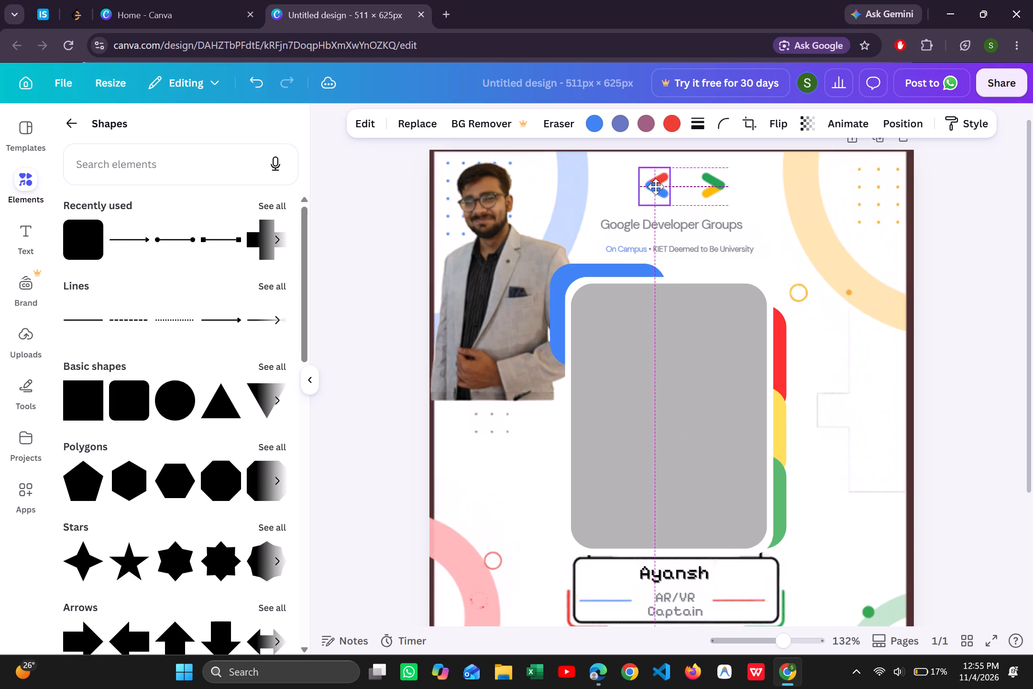
left_click_drag(656, 187, 649, 178)
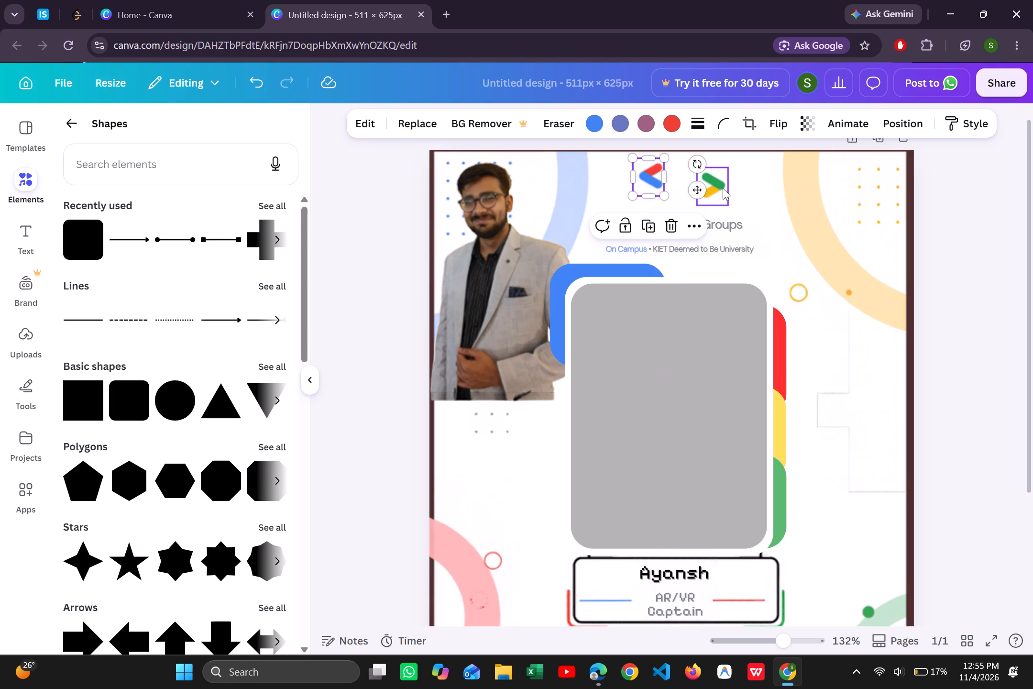
left_click_drag(723, 188, 697, 177)
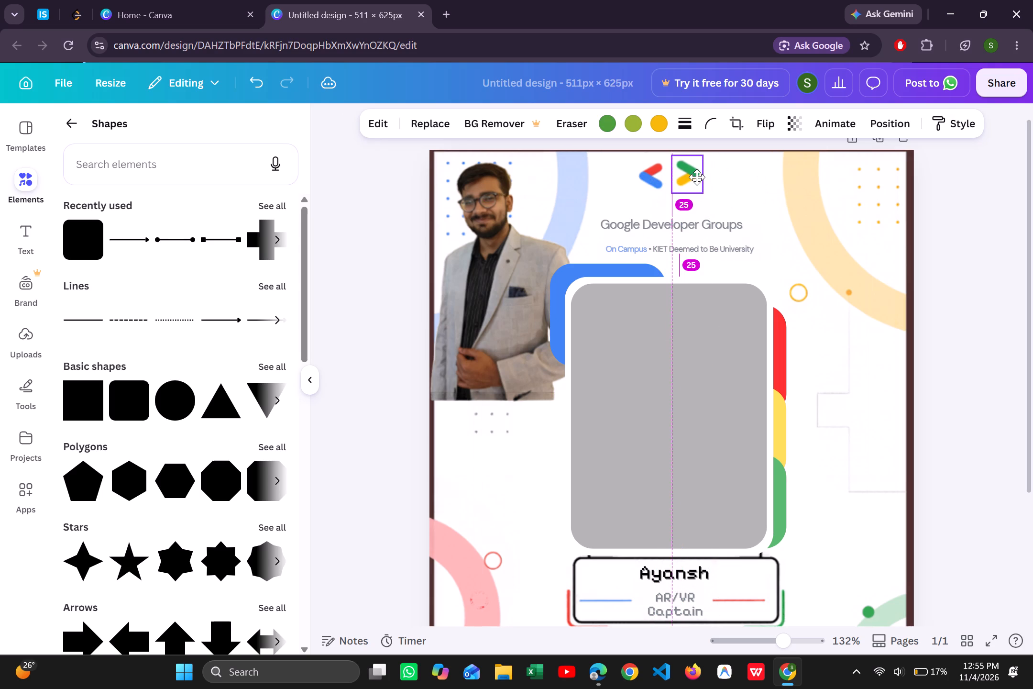
left_click_drag(697, 177, 697, 177)
left_click_drag(697, 177, 698, 176)
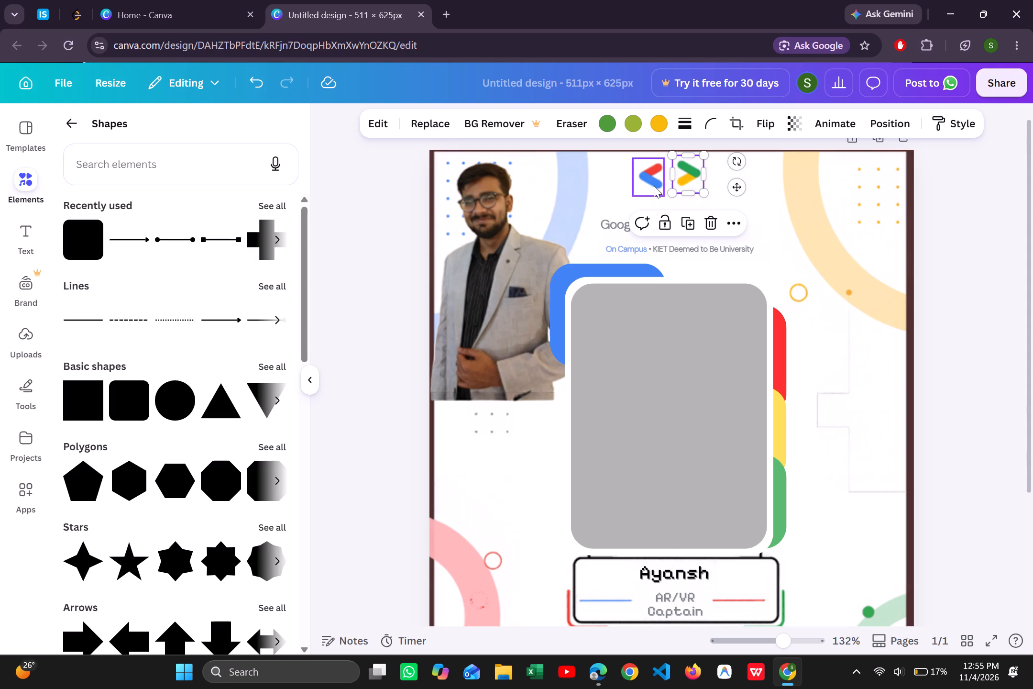
left_click_drag(653, 185, 658, 181)
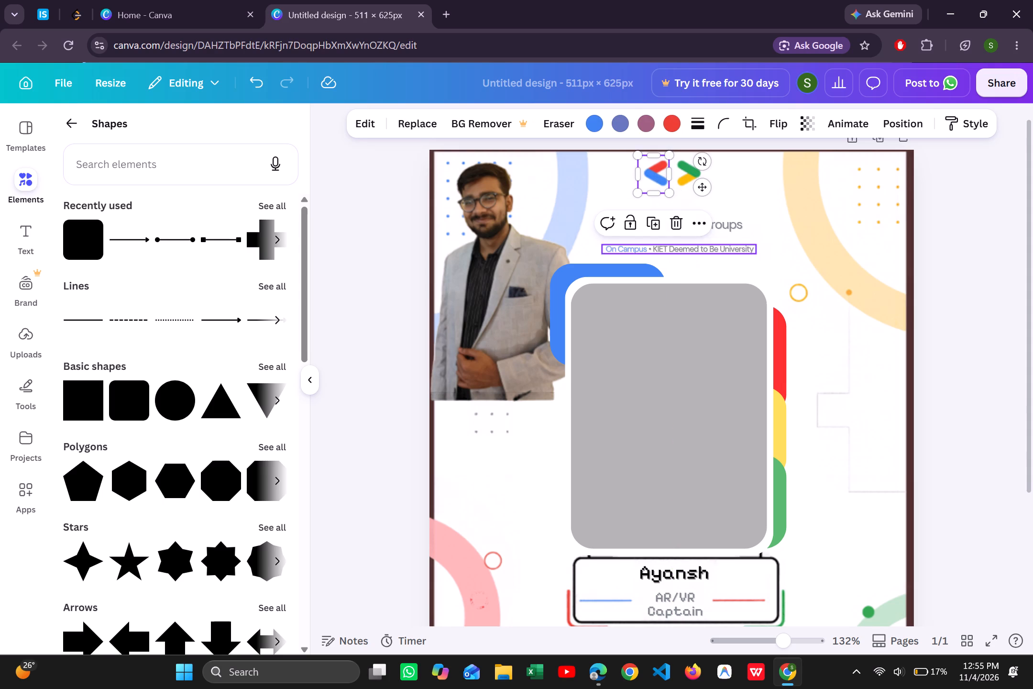
Move the "Google Developer Groups" text straight up, closer beneath the bracket logo.
left_click(731, 227)
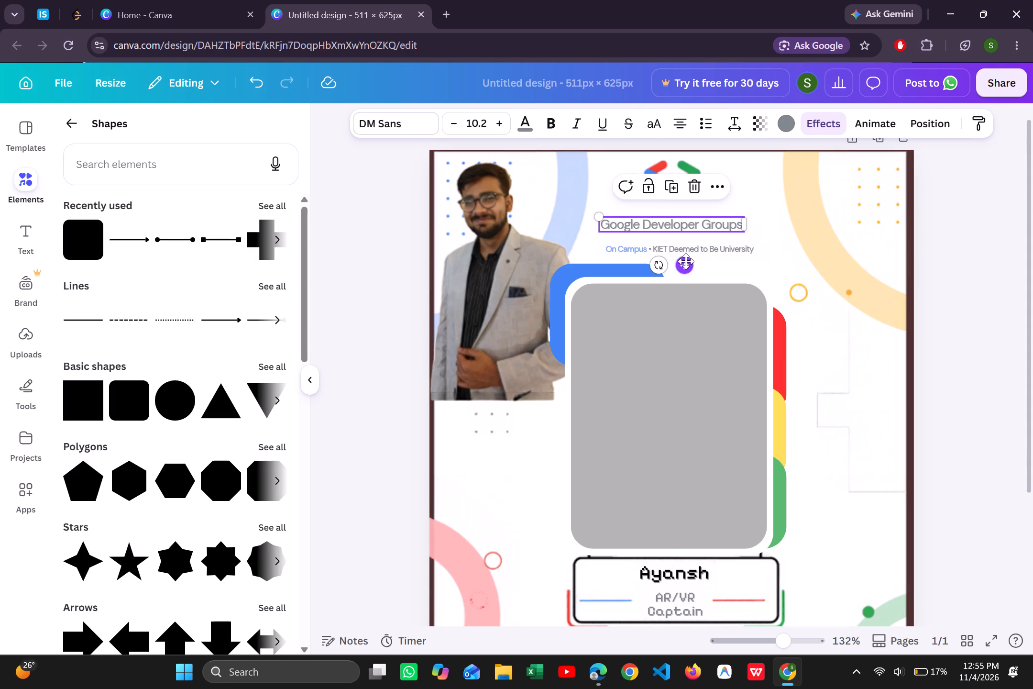
left_click_drag(686, 261, 685, 243)
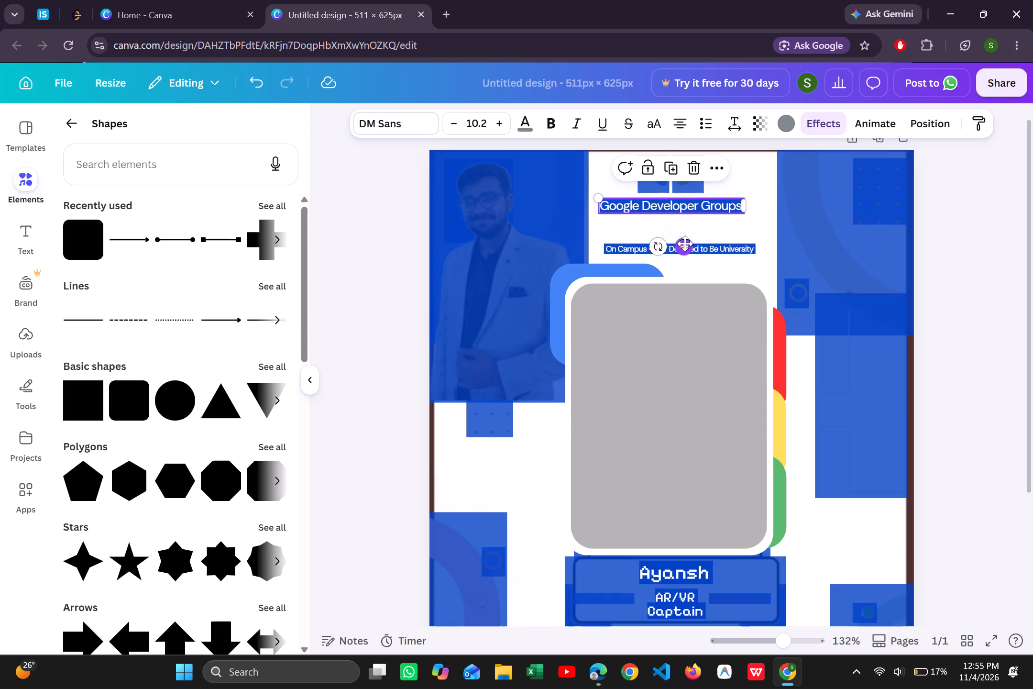
Move the "On Campus • KIET Deemed to Be University" line up to about 5 px below the heading and centre it beneath.
left_click(713, 252)
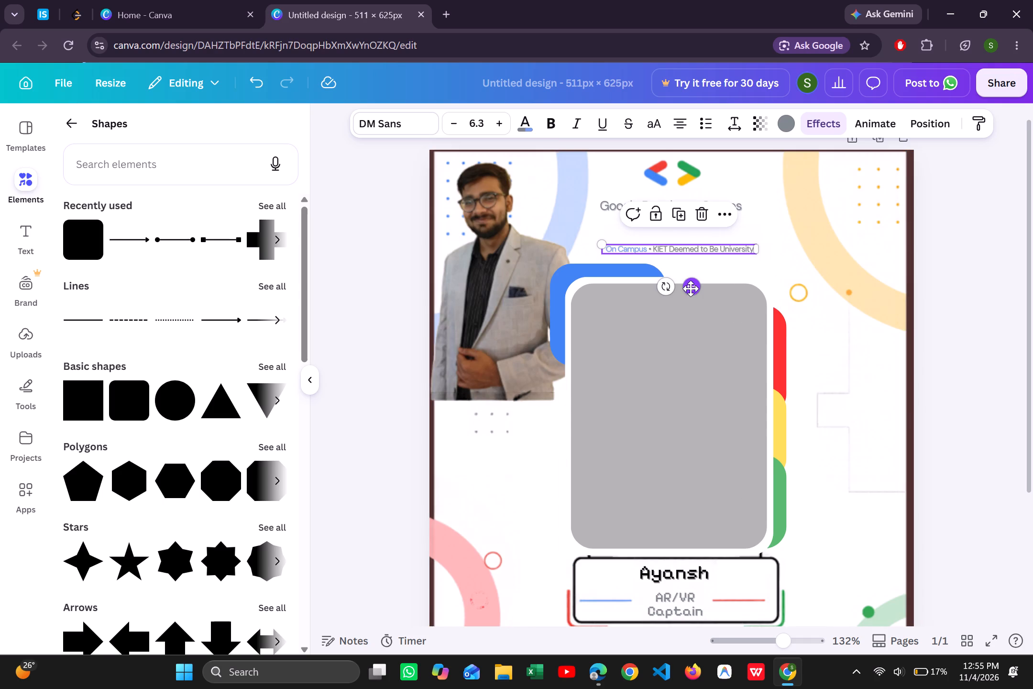
left_click_drag(691, 289, 684, 263)
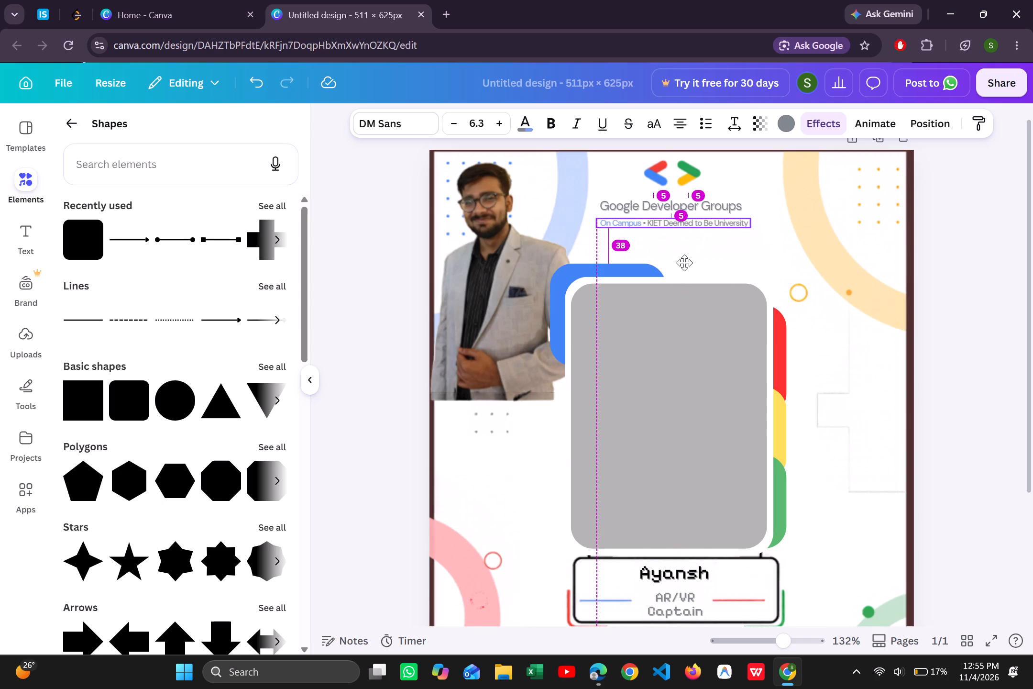
left_click_drag(684, 263, 681, 263)
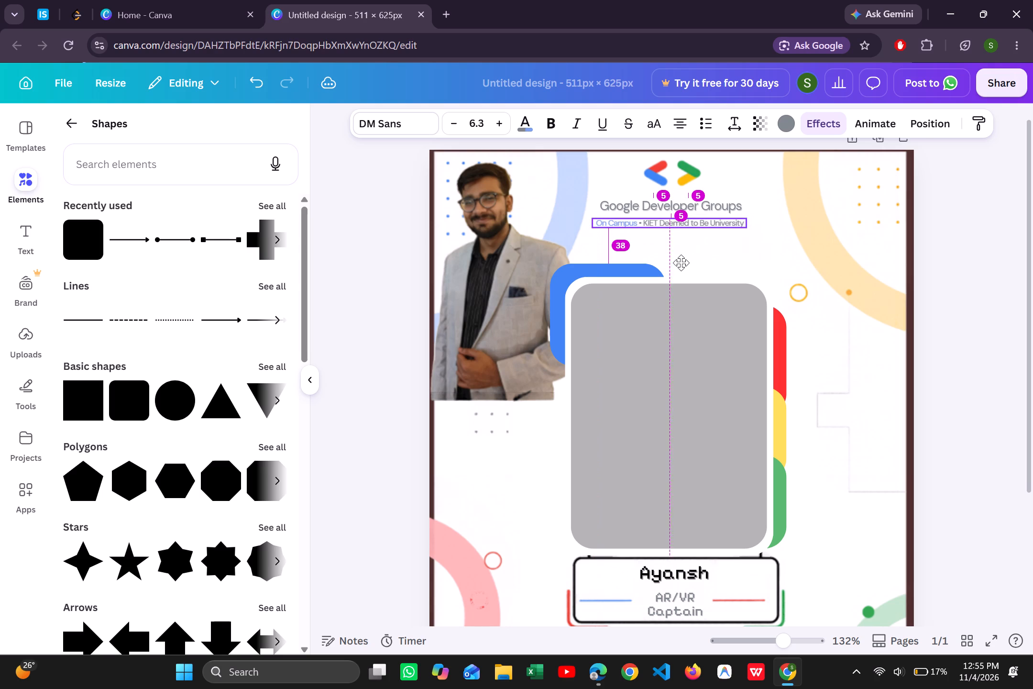
left_click_drag(681, 263, 681, 263)
left_click(958, 286)
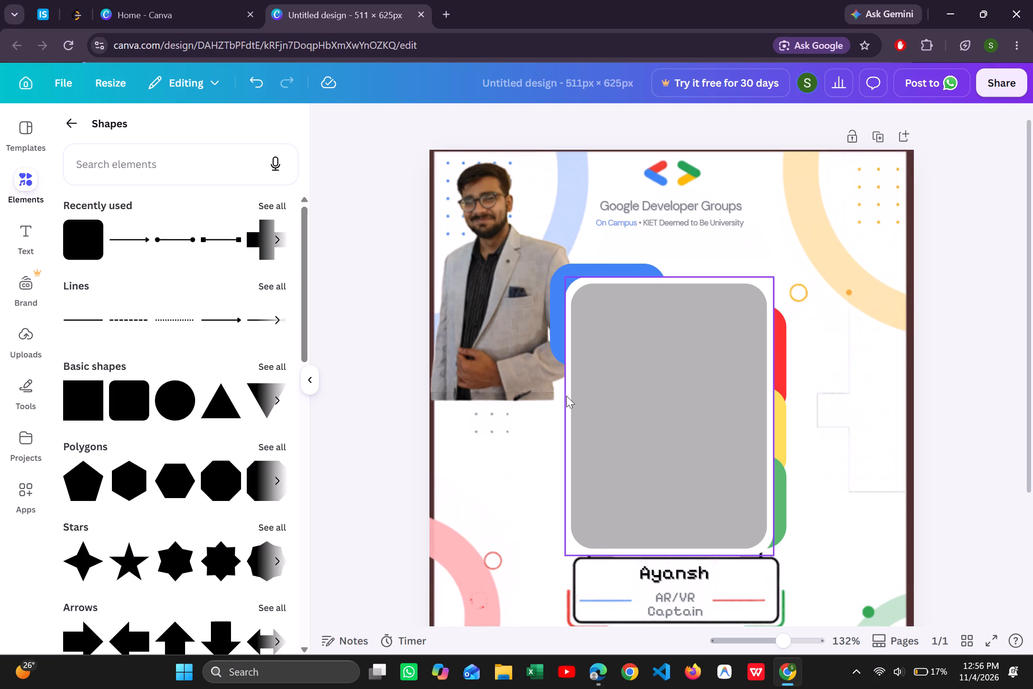
Move the portrait photo down and partly off the card's left edge, clear of the blue accent.
left_click_drag(495, 333, 425, 478)
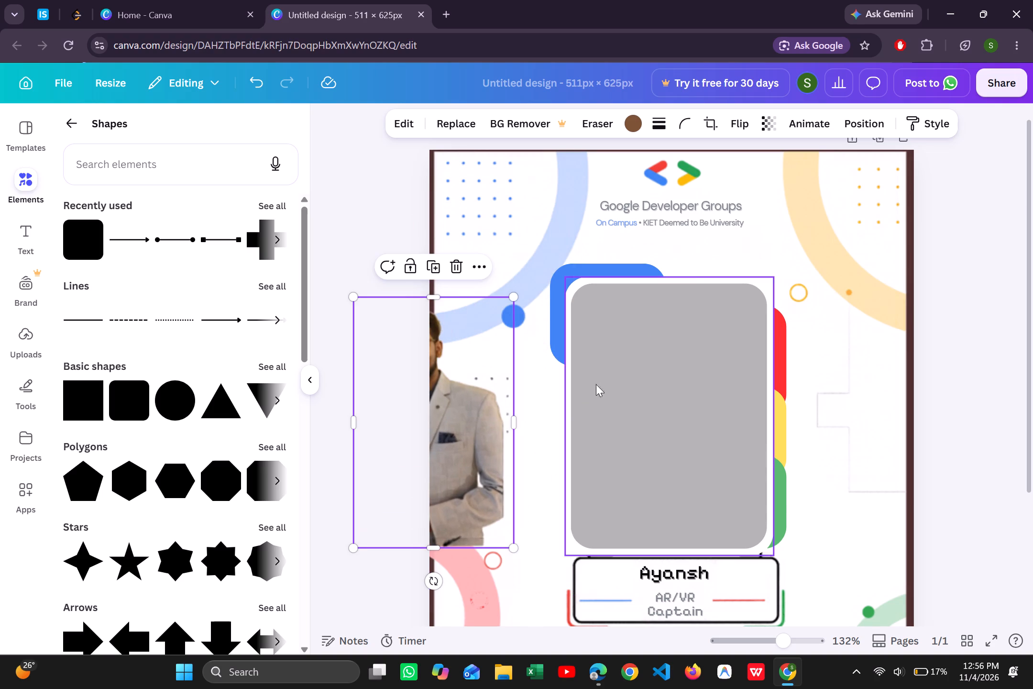
Move the blue rounded accent up and outward, so it projects beyond the white frame's upper-left corner, just below the heading text.
left_click_drag(602, 267, 582, 233)
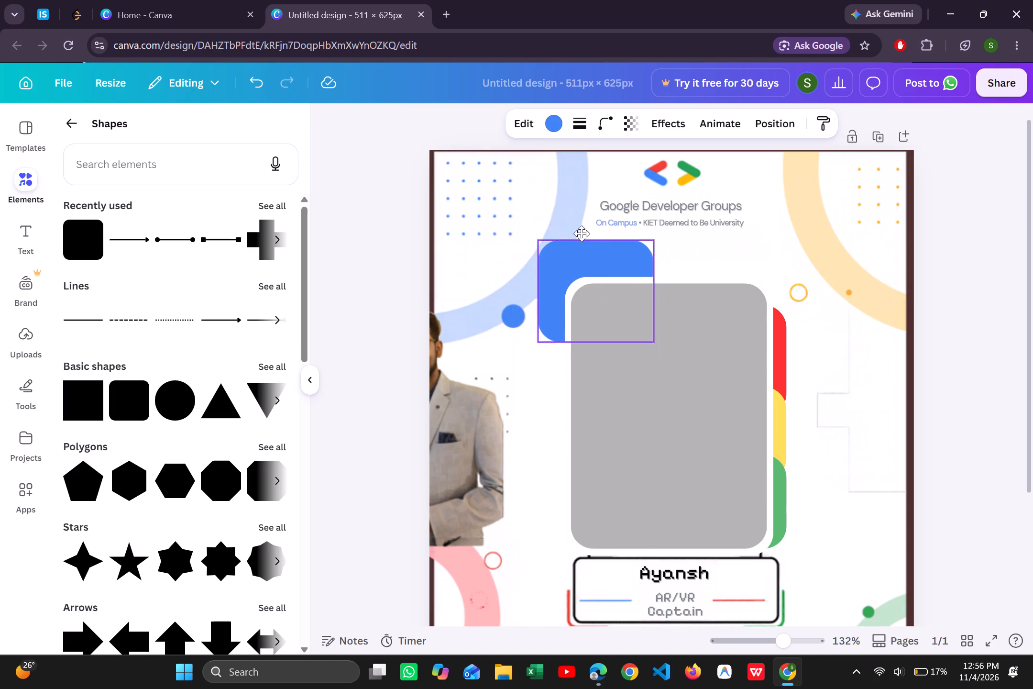
left_click_drag(582, 233, 577, 226)
left_click_drag(580, 243, 579, 244)
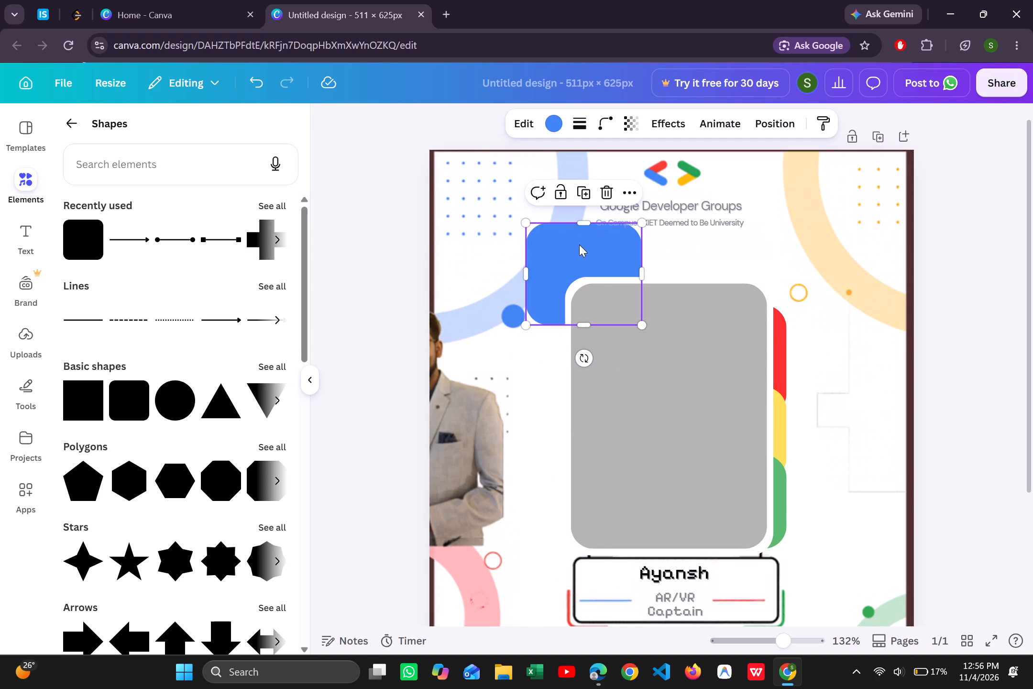
left_click_drag(579, 244, 585, 256)
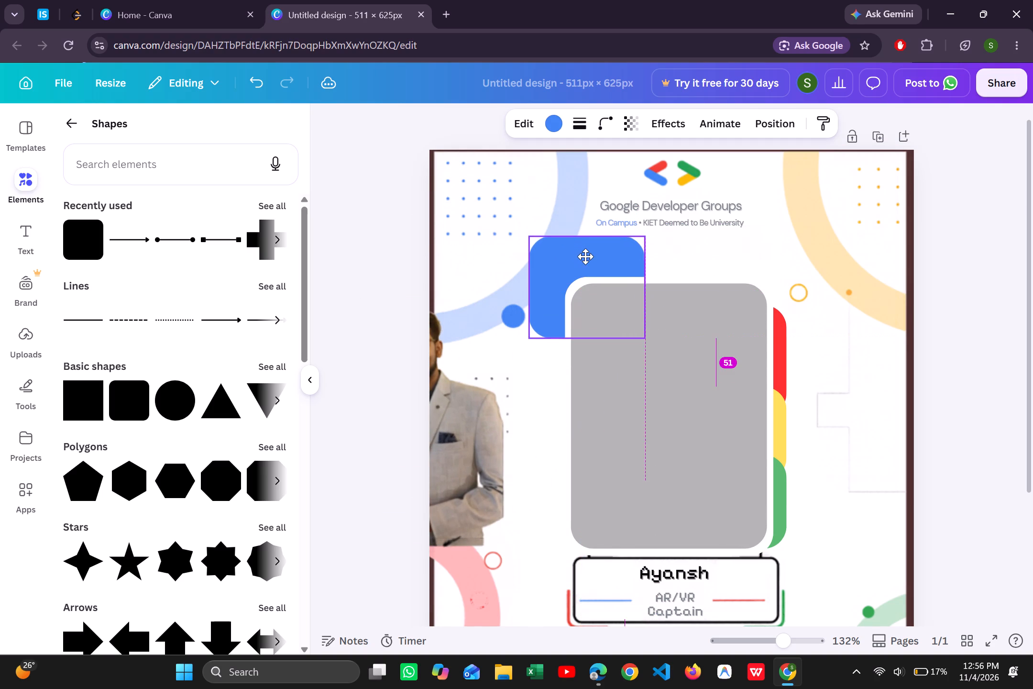
left_click_drag(585, 256, 593, 259)
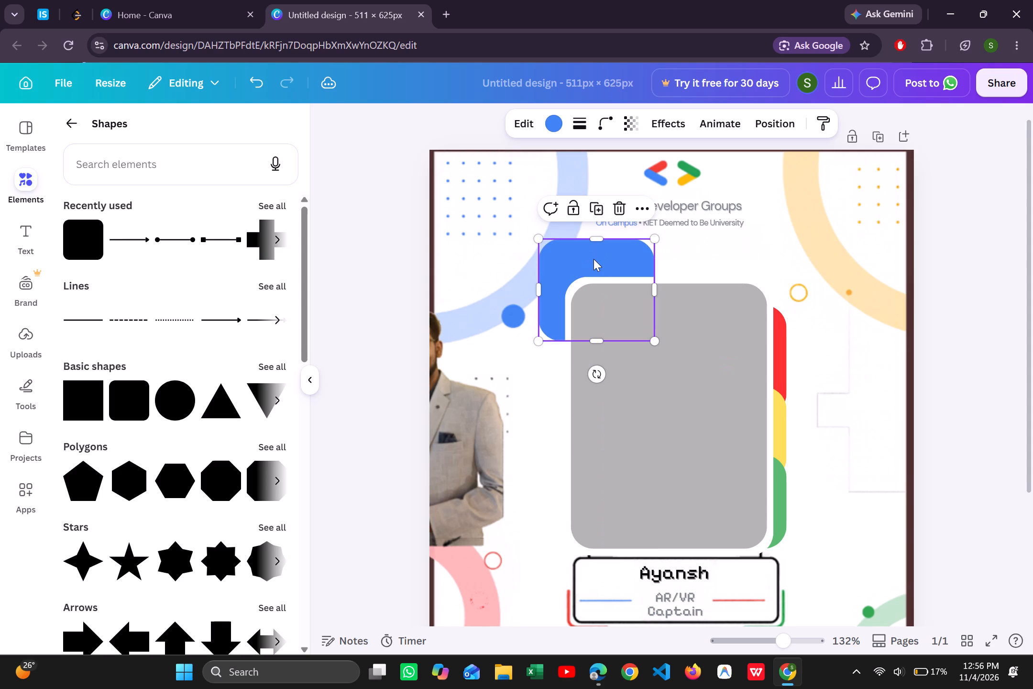
Extend the top edge of the white rounded frame upward to make it about 220 by 319 px.
left_click(610, 277)
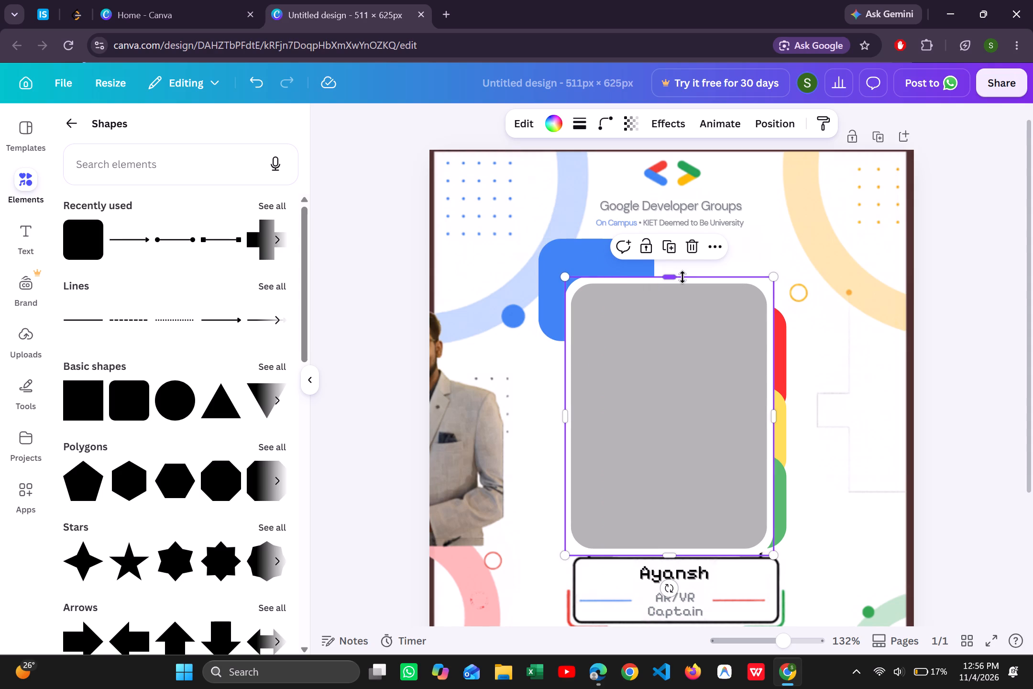
left_click_drag(672, 278, 668, 255)
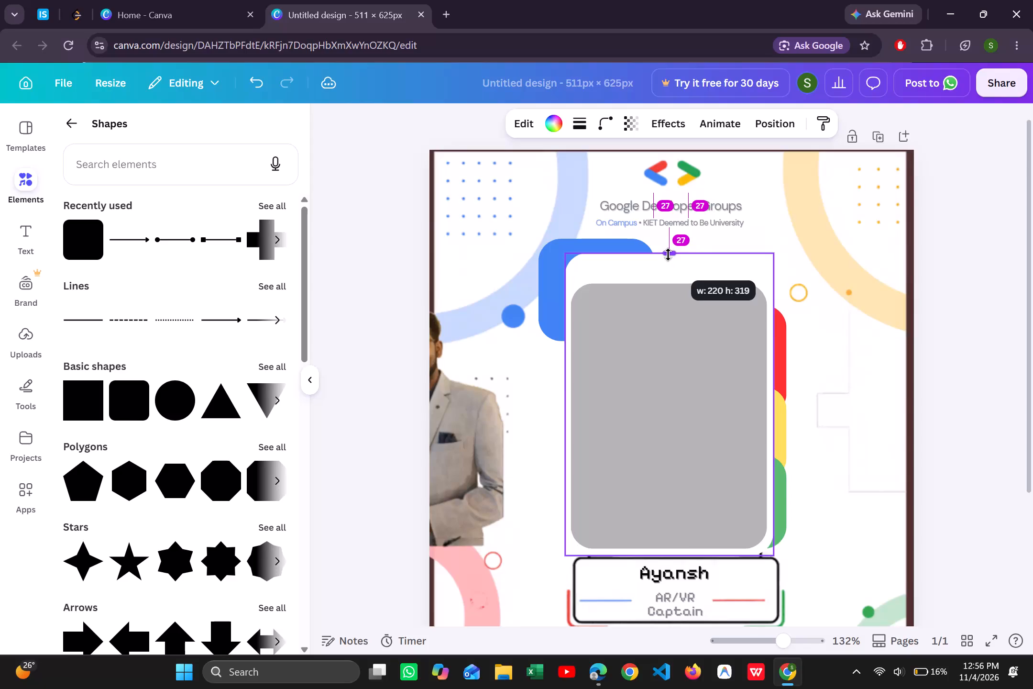
left_click_drag(668, 255, 667, 252)
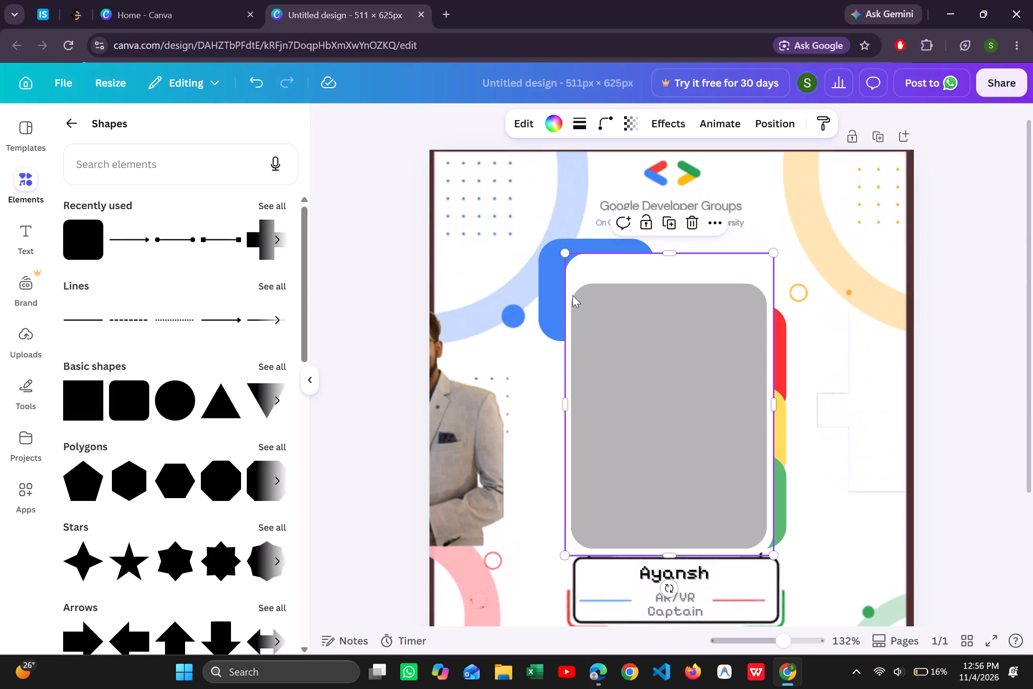
Shift the blue rounded accent slightly right so only a narrow border of it shows around the white frame's corner.
left_click_drag(546, 294, 555, 294)
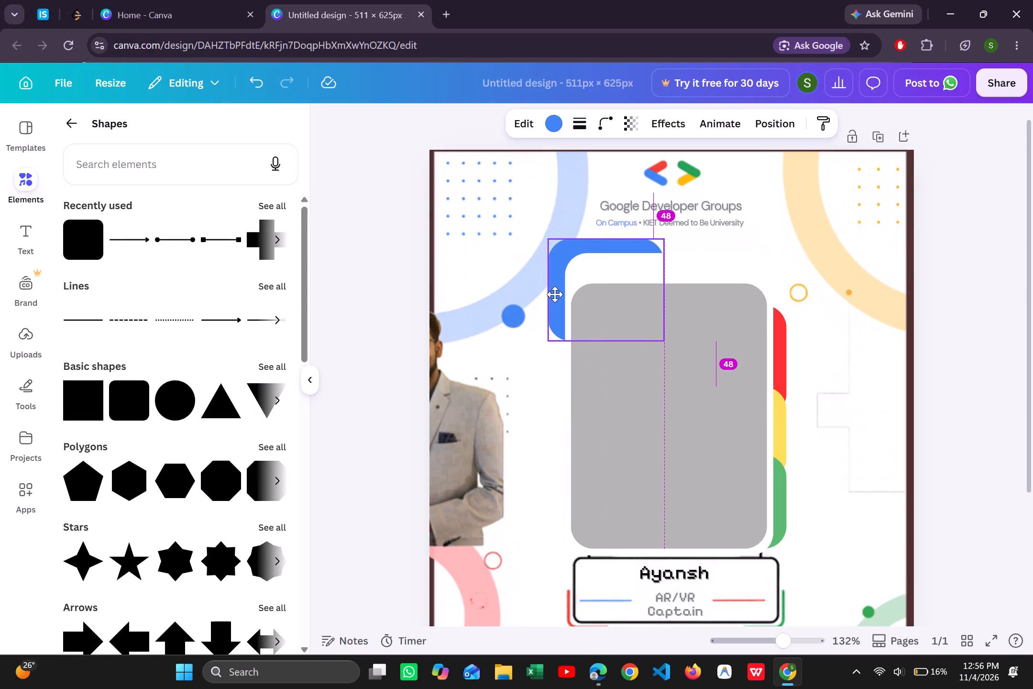
left_click_drag(555, 294, 554, 294)
Extend the top edge of the grey photo placeholder upward to a height of about 307 px, keeping a thin white margin inside the frame.
left_click(672, 333)
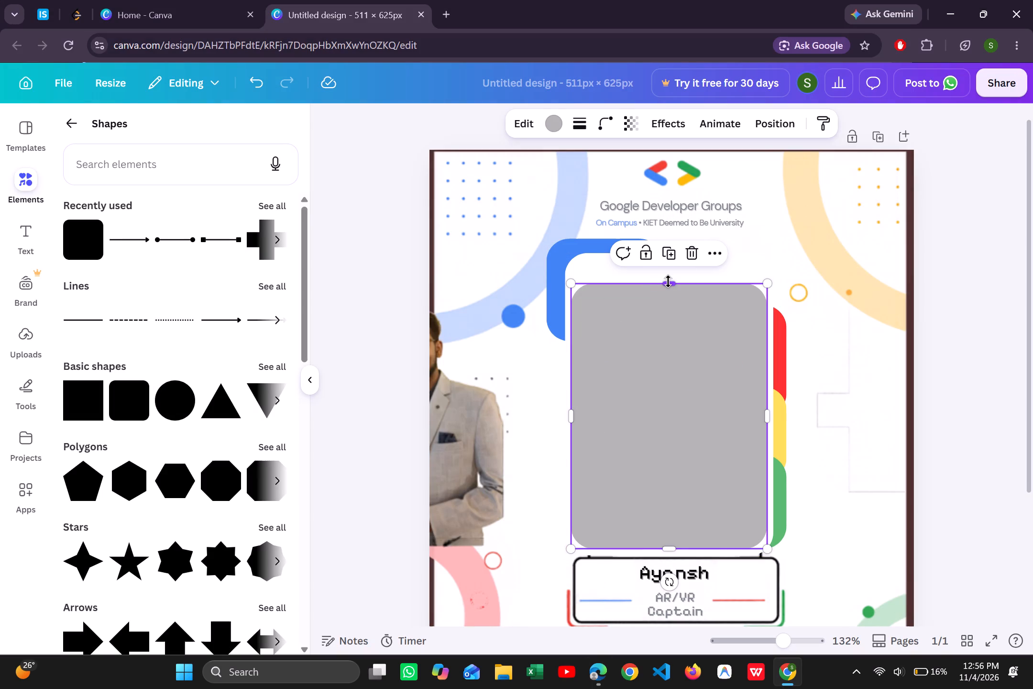
left_click_drag(668, 281, 668, 256)
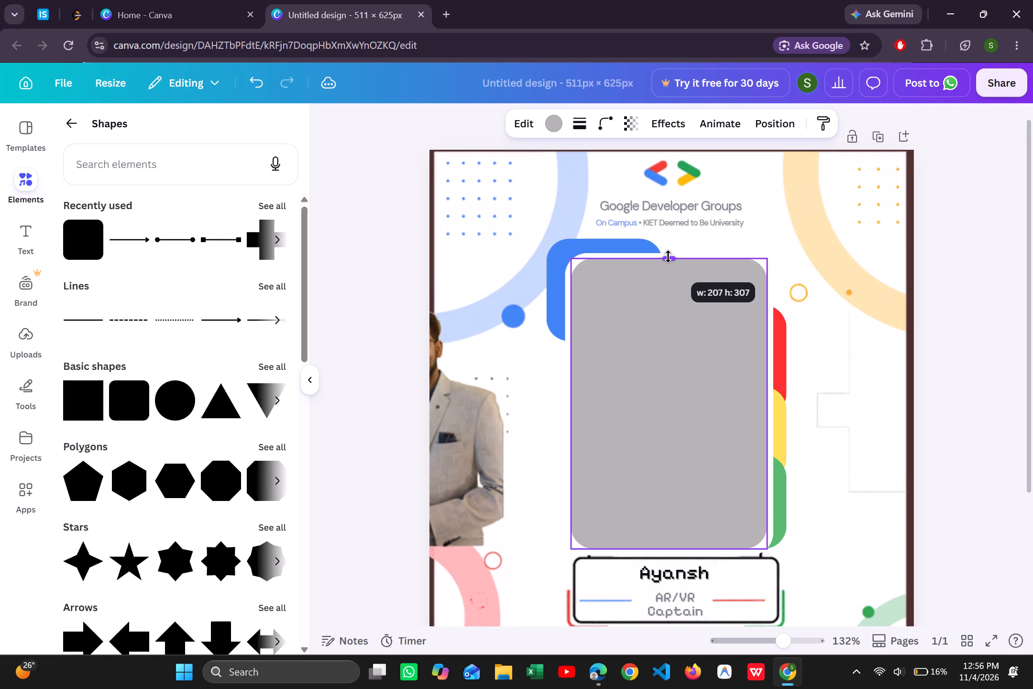
left_click_drag(668, 256, 668, 256)
left_click(817, 307)
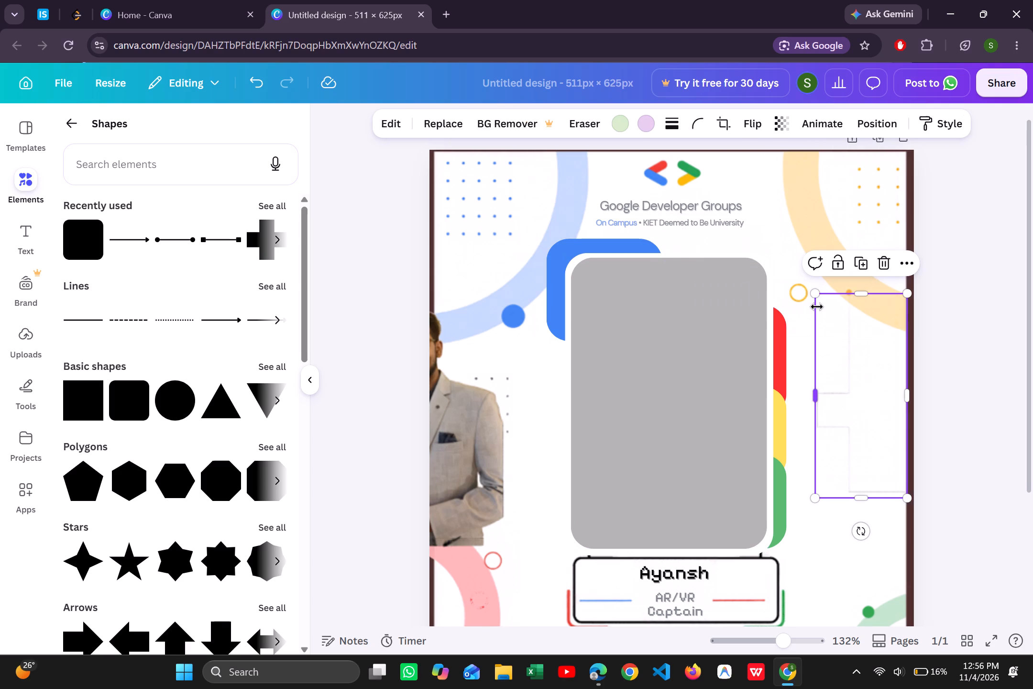
Lower the top edge of the grey photo placeholder slightly to widen the white margin above it.
left_click(665, 327)
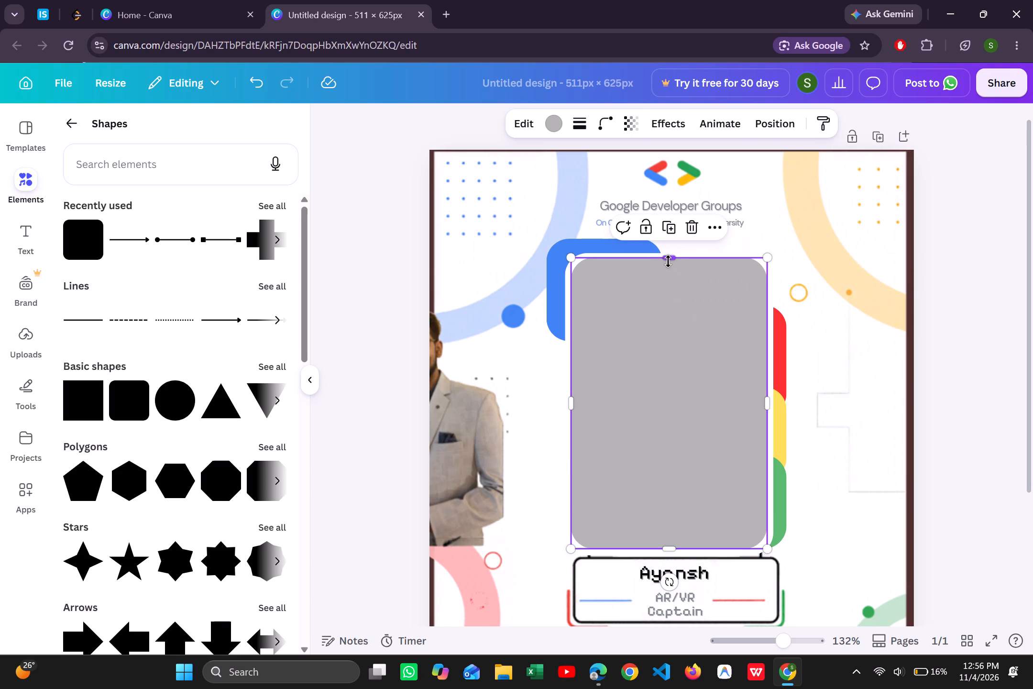
left_click(668, 260)
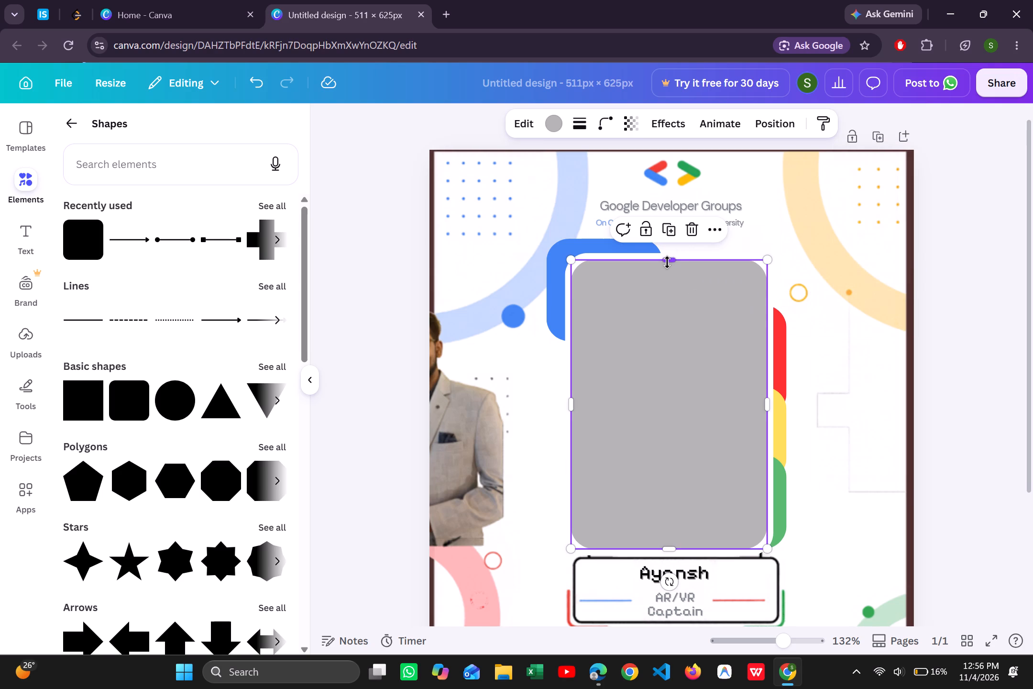
Move the red, yellow and green accents up along the white frame's right edge, stacked with slight overlaps and their outer edges aligned.
left_click(780, 356)
left_click_drag(780, 356, 779, 317)
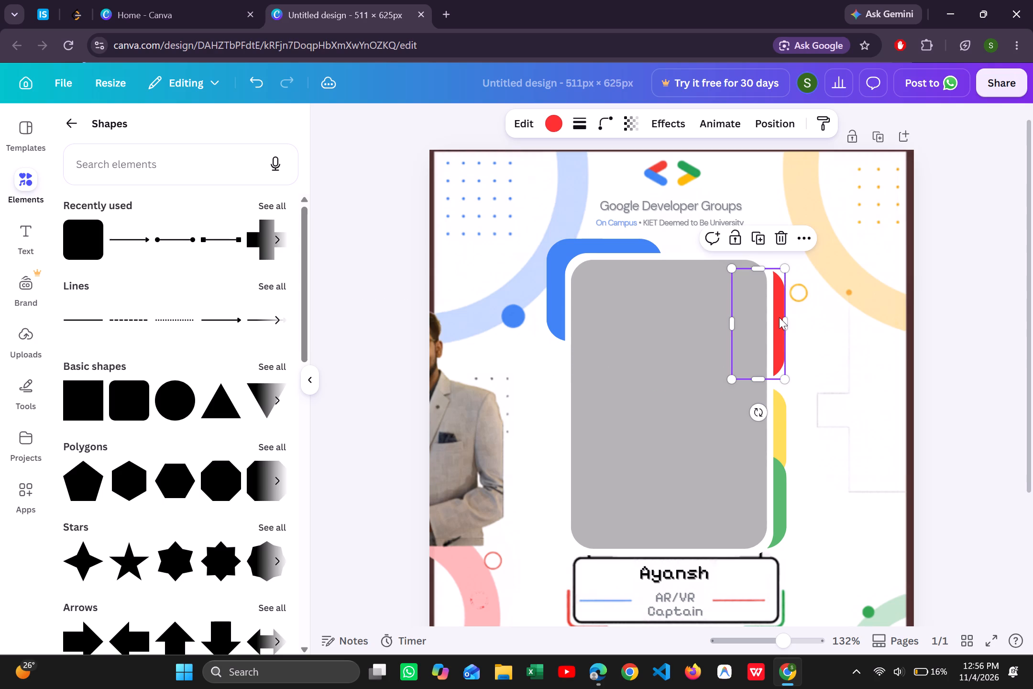
left_click_drag(783, 421, 783, 372)
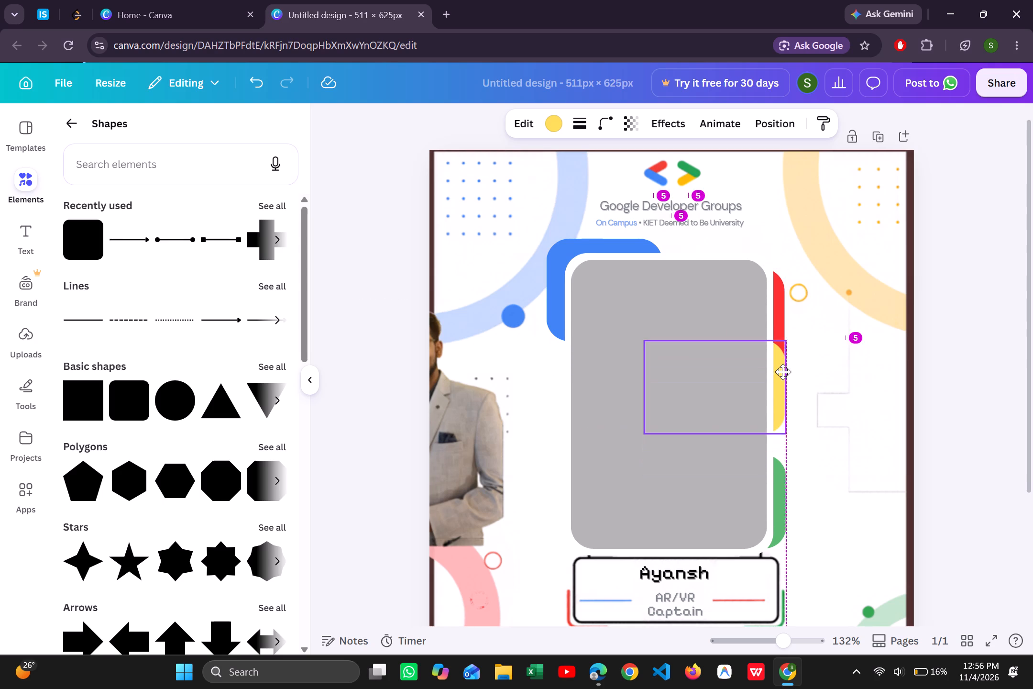
left_click_drag(783, 372, 783, 370)
left_click_drag(779, 494, 779, 449)
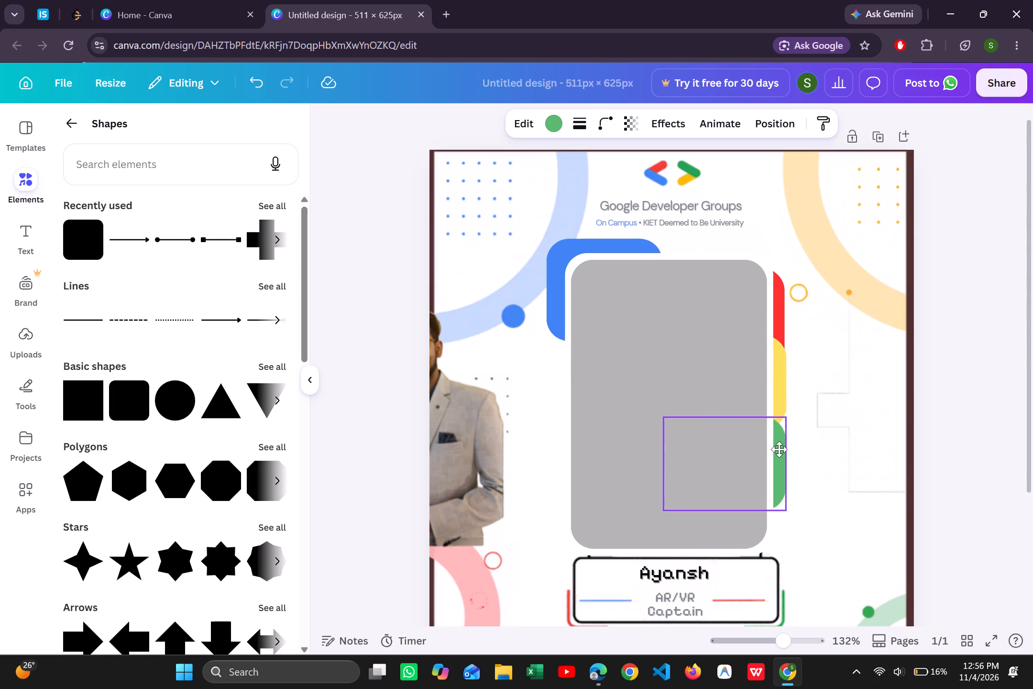
left_click_drag(779, 449, 779, 436)
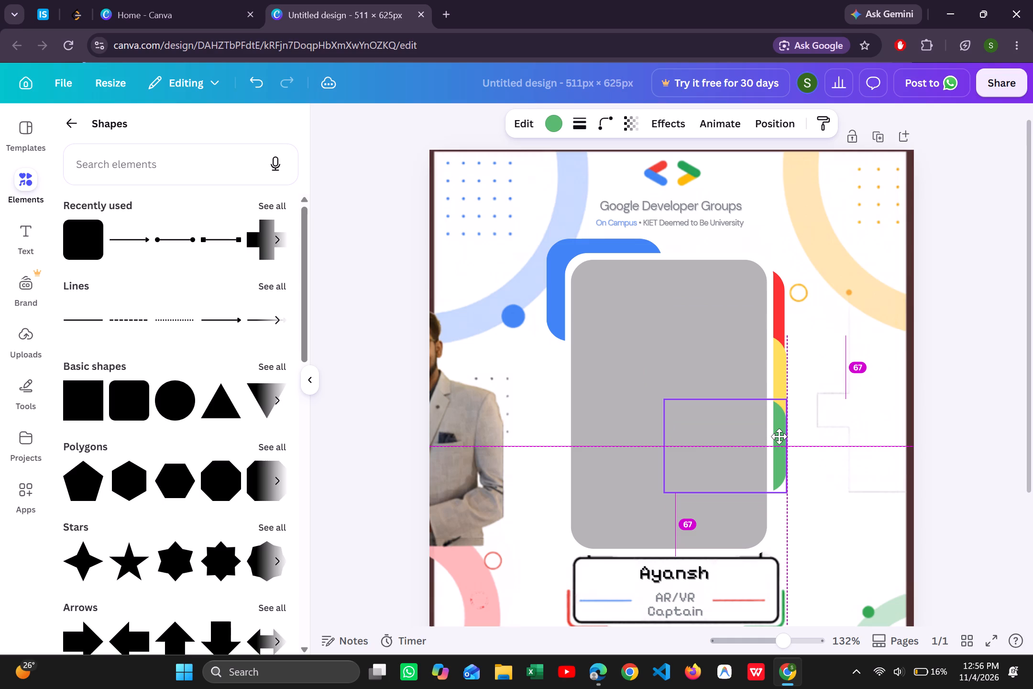
left_click_drag(779, 436, 780, 437)
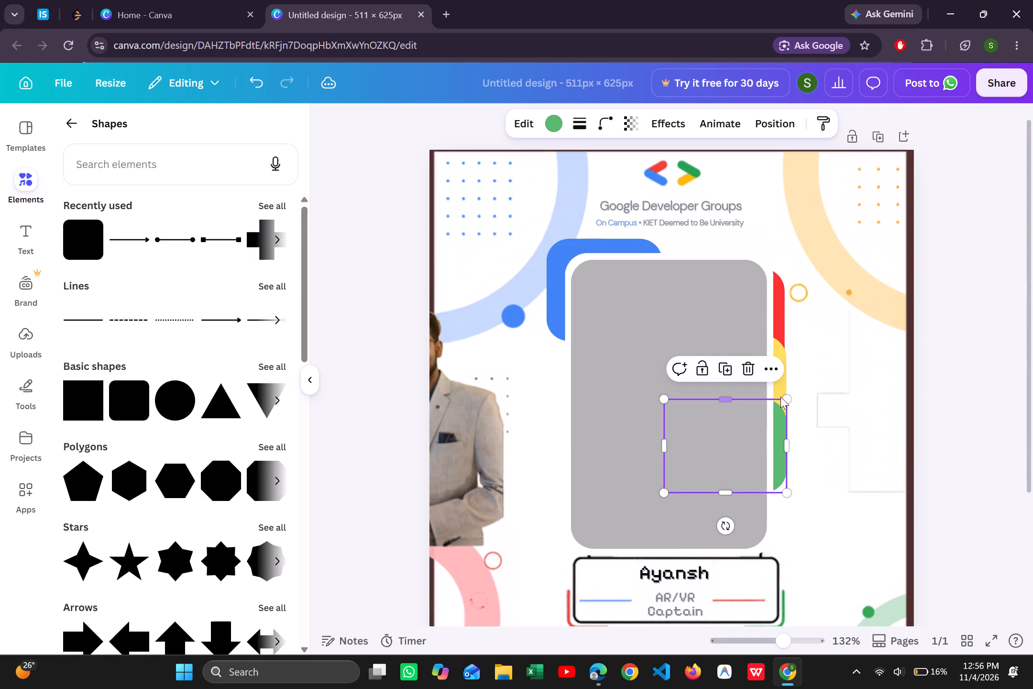
left_click(780, 388)
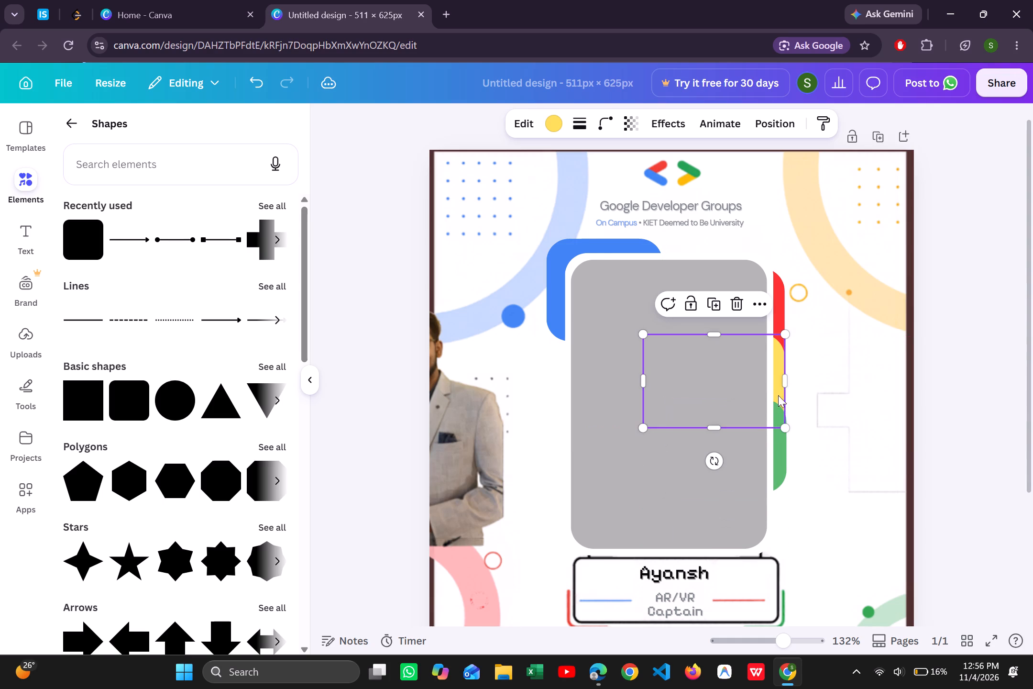
left_click(780, 443)
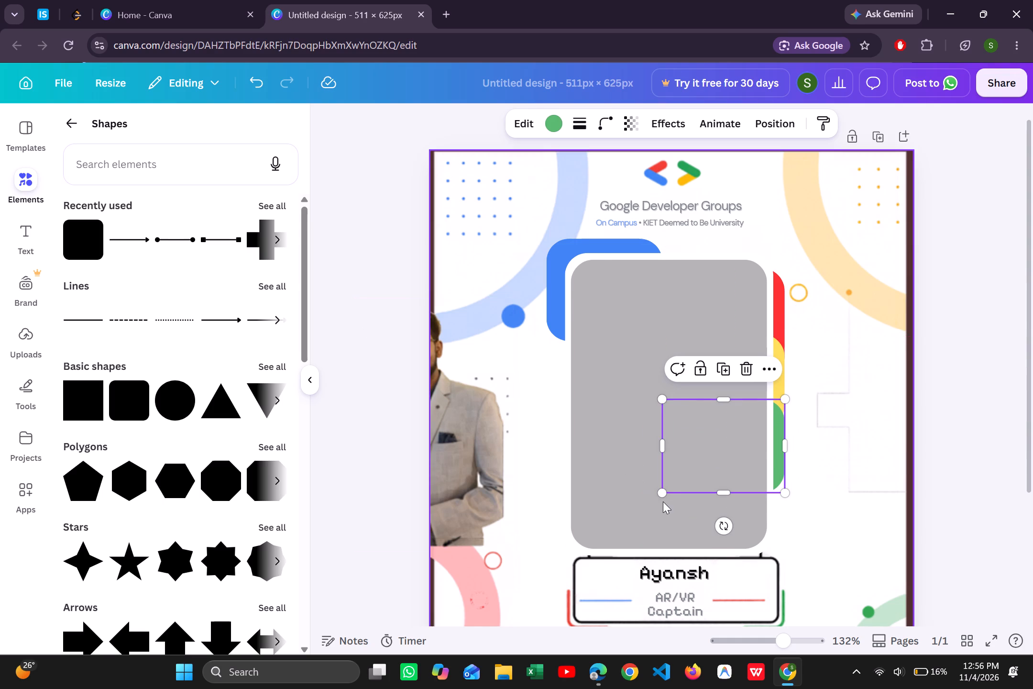
left_click(987, 477)
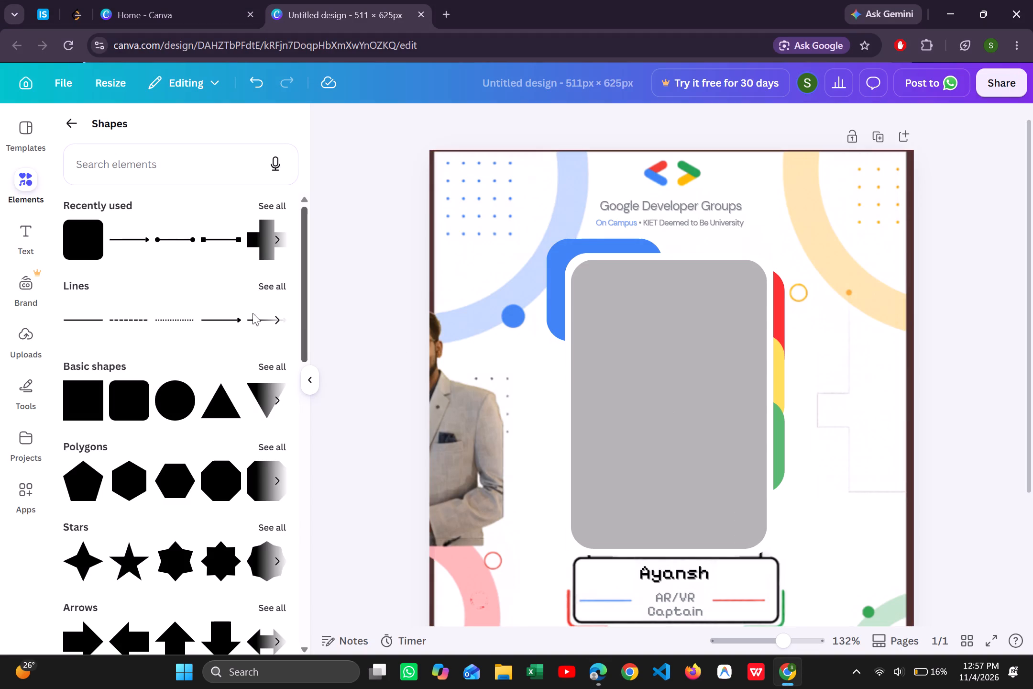
Search the elements for "line" and add a plain straight line to the design.
left_click(196, 166)
key("l")
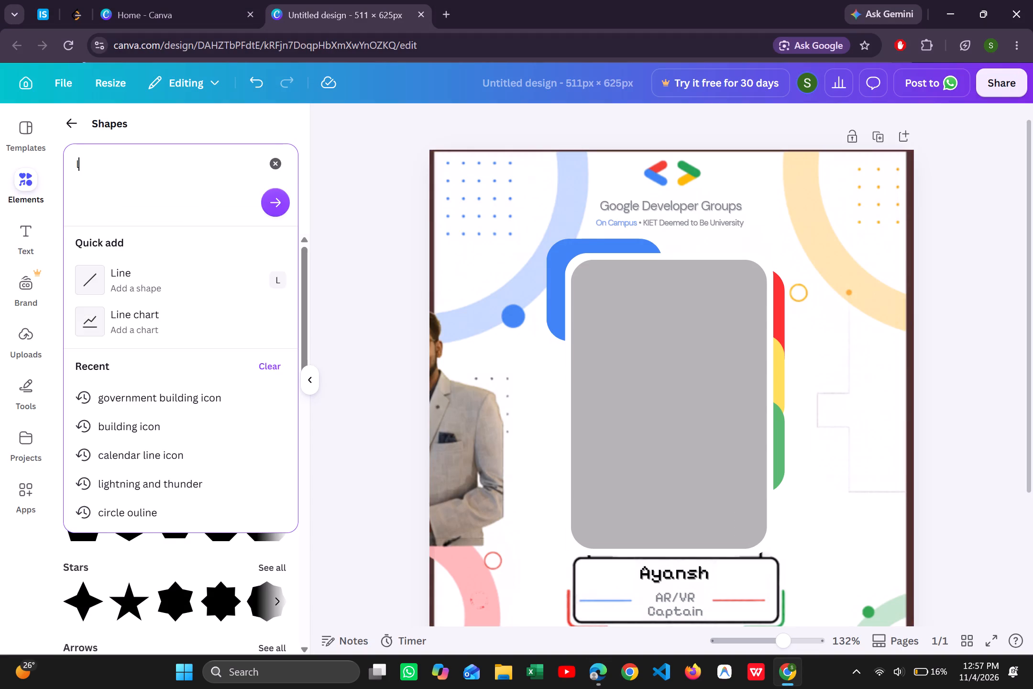
key("BackSpace")
key("w")
key("BackSpace")
type("line")
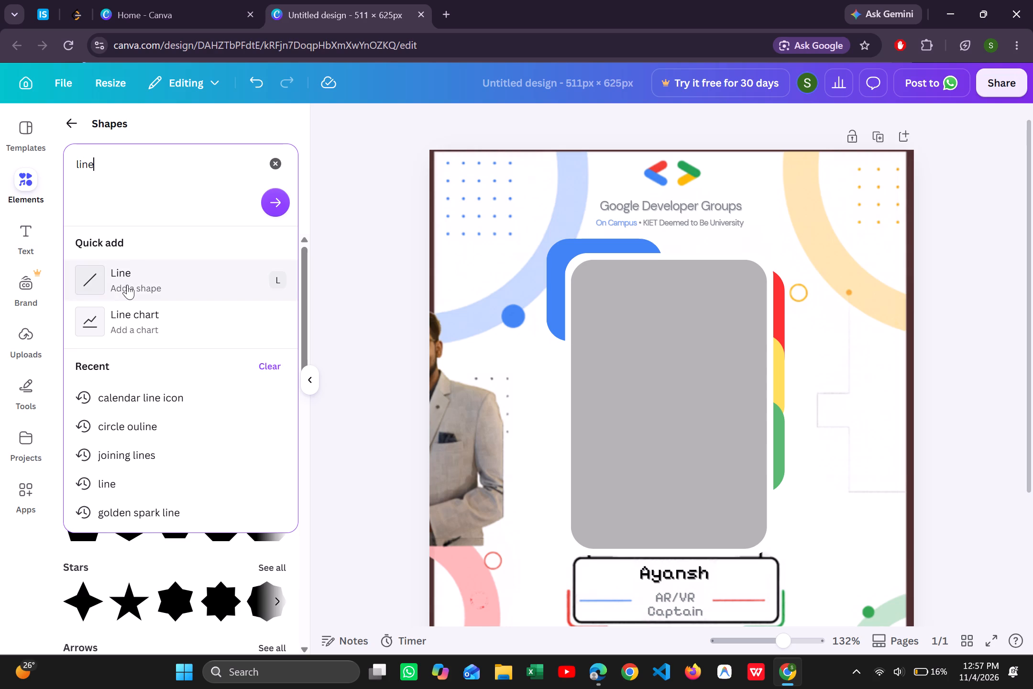
left_click(127, 285)
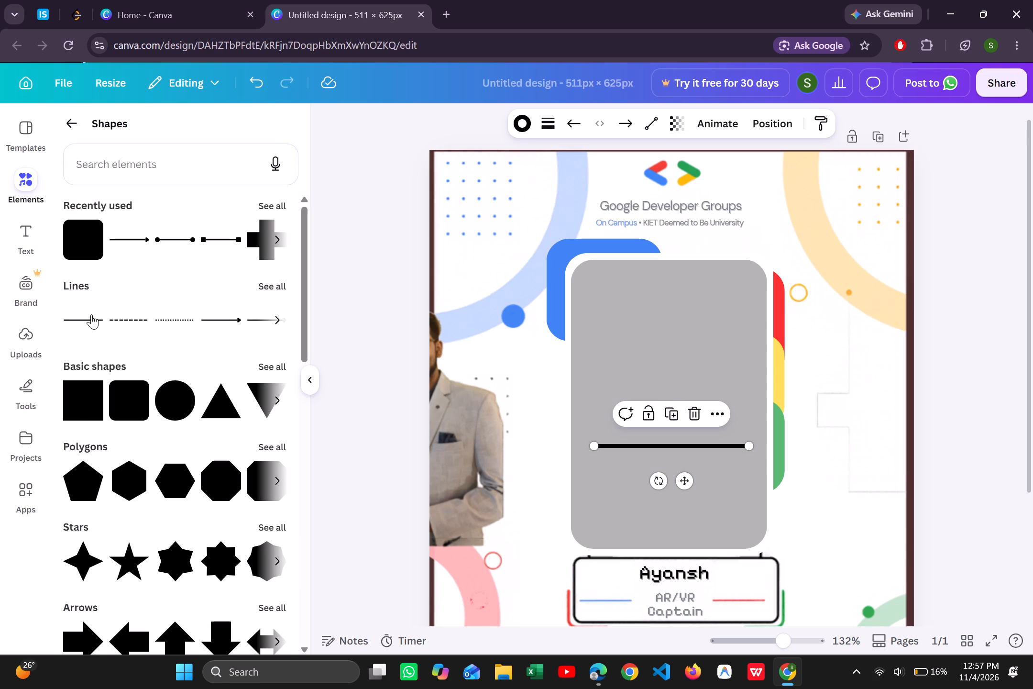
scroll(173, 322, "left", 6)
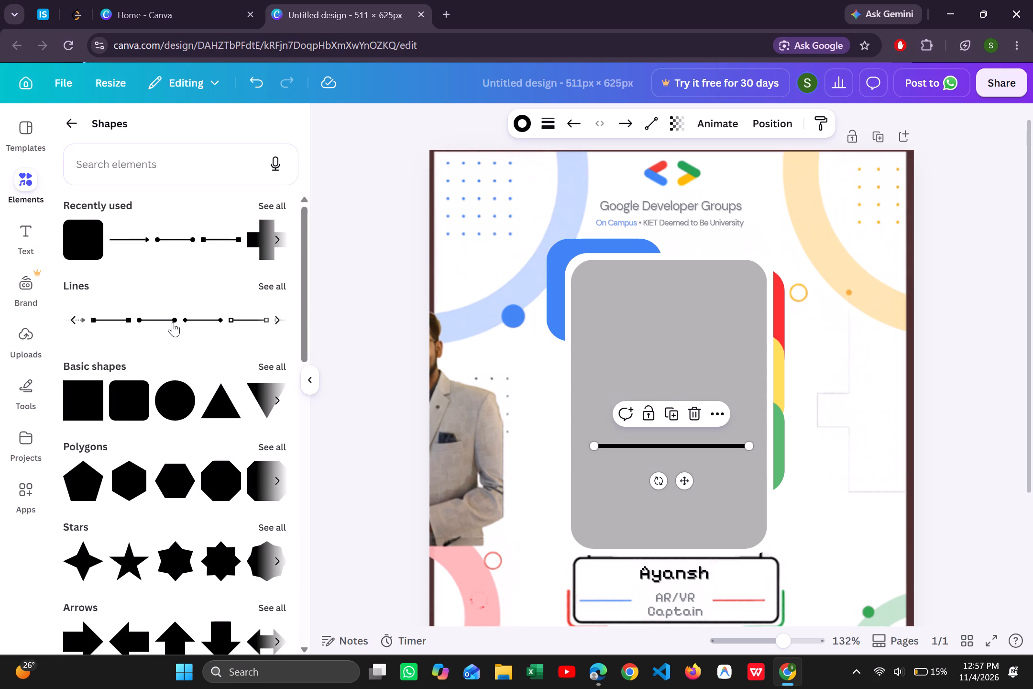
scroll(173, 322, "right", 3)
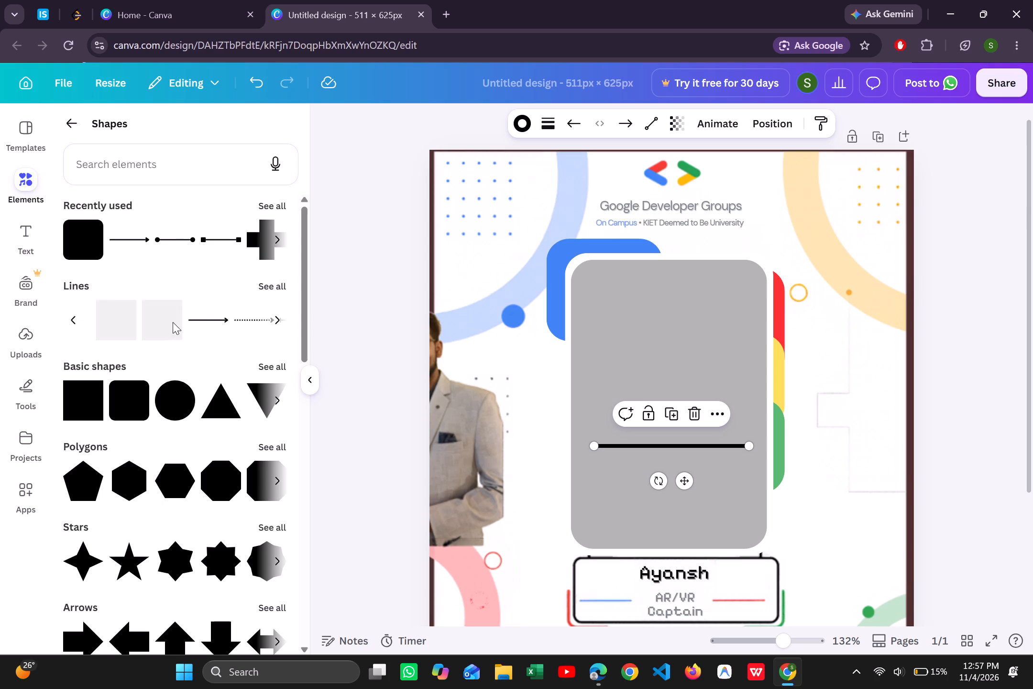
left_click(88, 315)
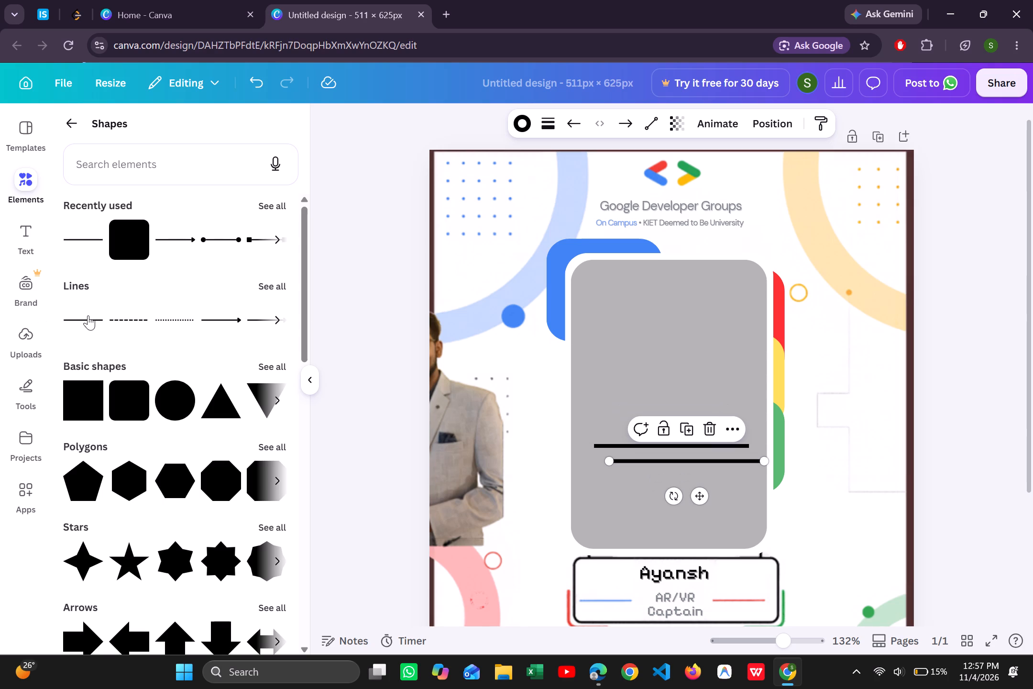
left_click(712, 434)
Change the stroke colour of the black line on the photo placeholder to white.
left_click(692, 445)
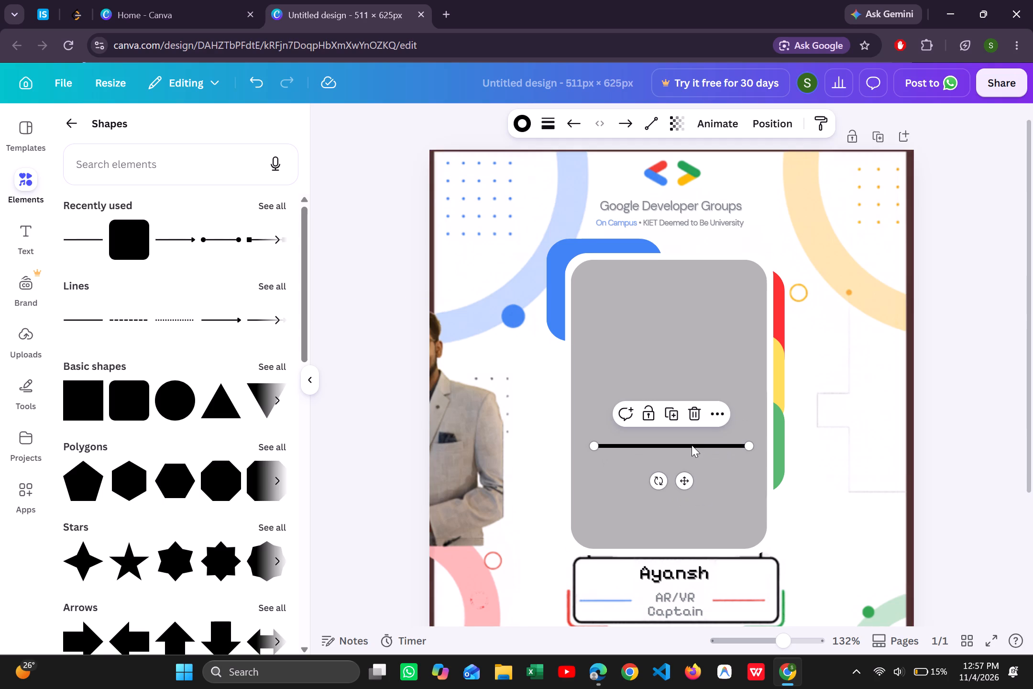
left_click(524, 130)
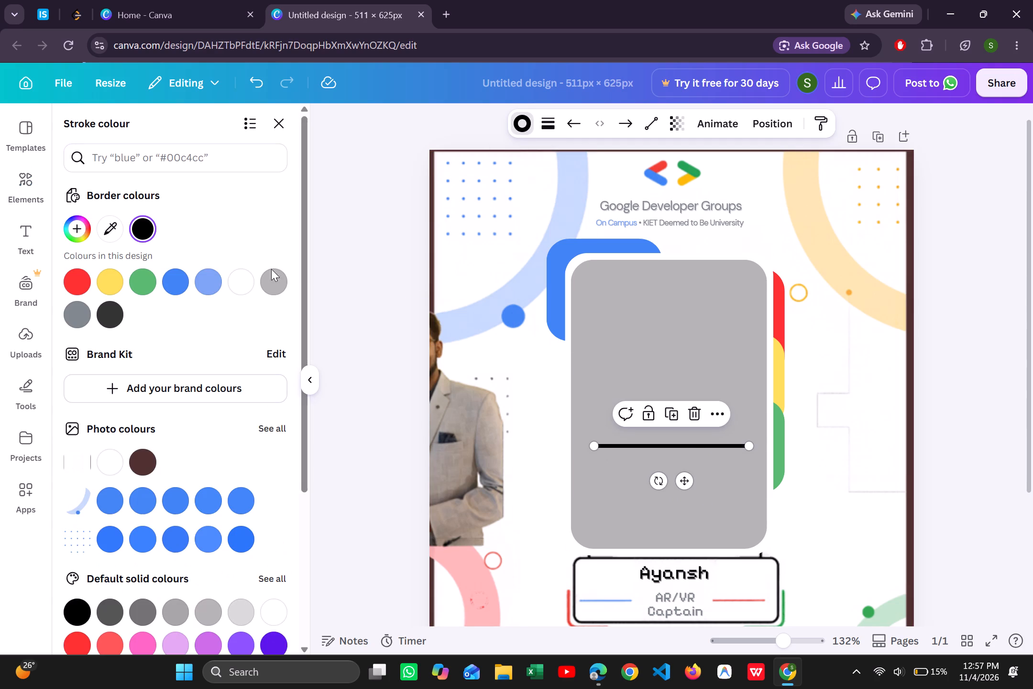
left_click(243, 284)
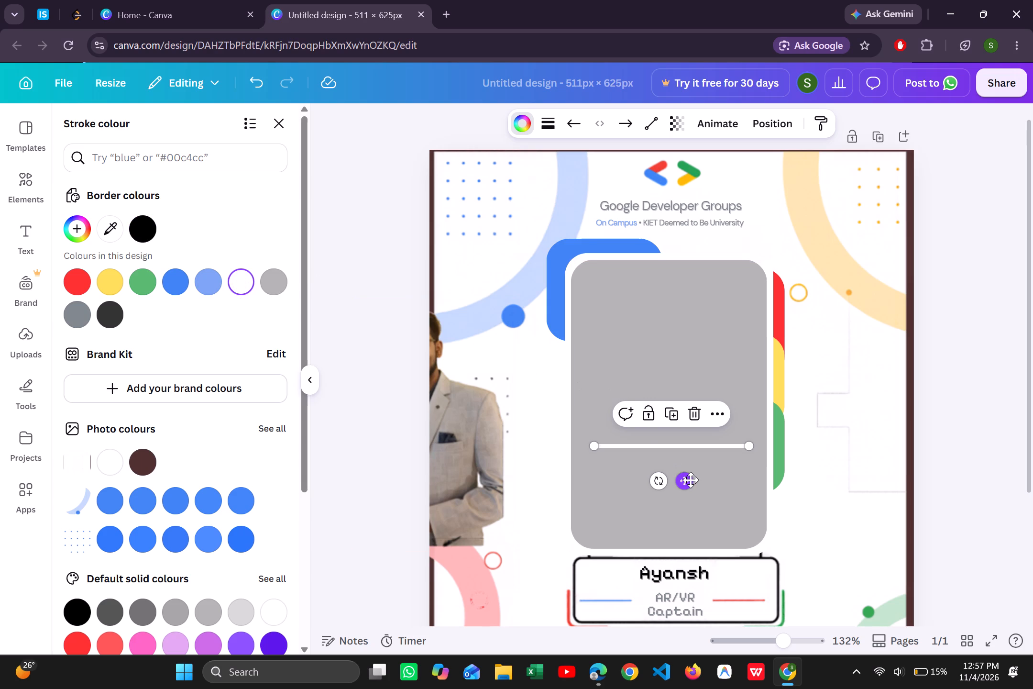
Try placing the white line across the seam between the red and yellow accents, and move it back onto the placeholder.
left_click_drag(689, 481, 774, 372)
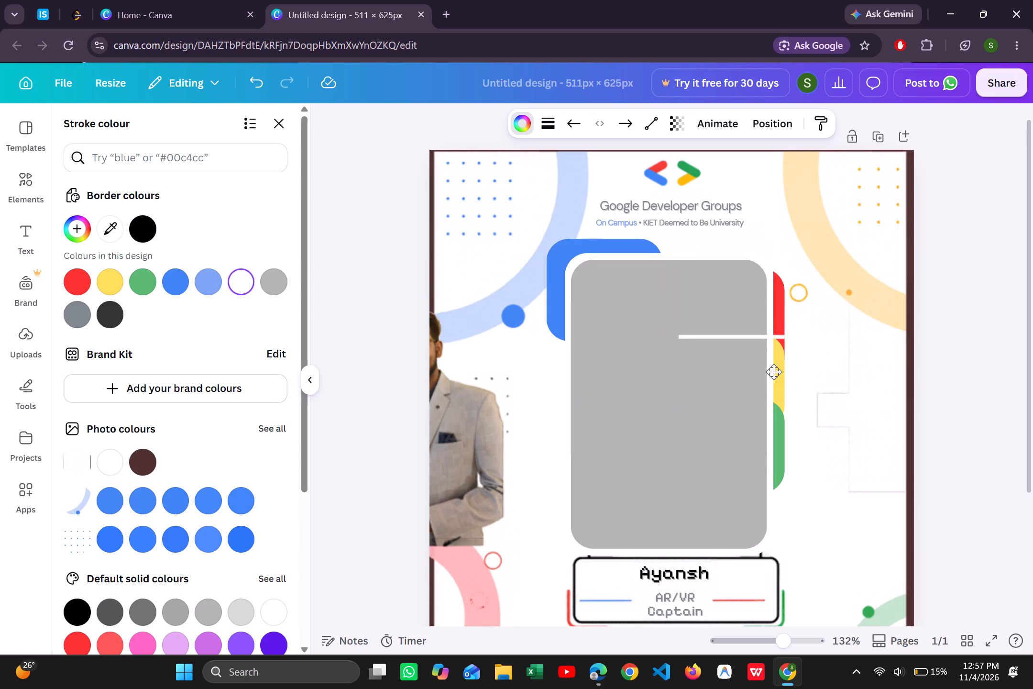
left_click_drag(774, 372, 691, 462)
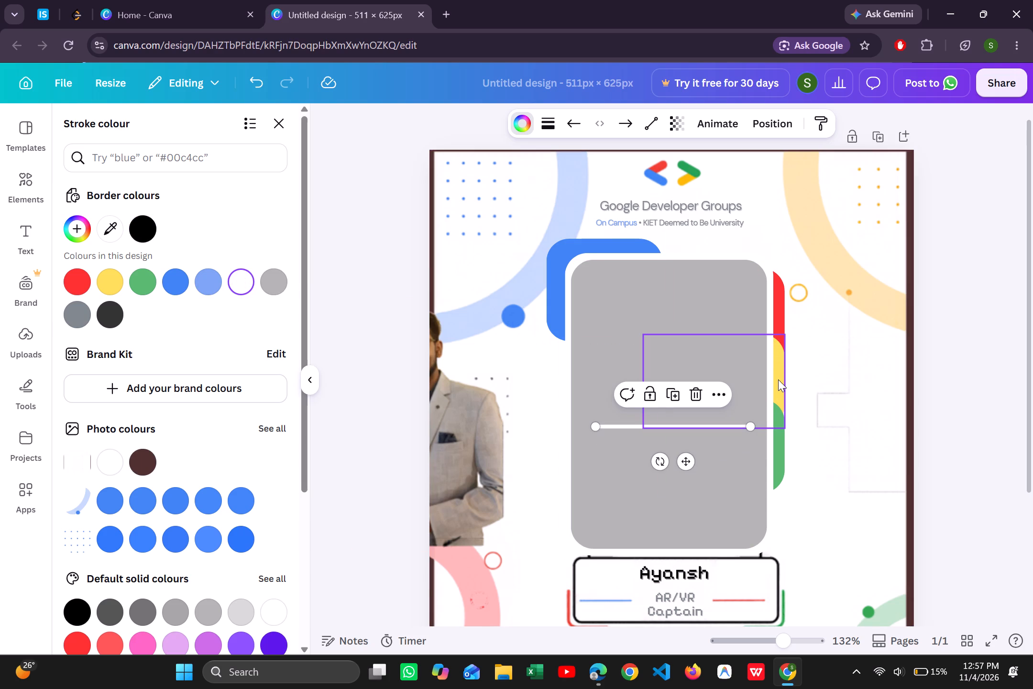
Shorten the red accent by raising its bottom edge to just below the top of the yellow accent.
left_click(778, 379)
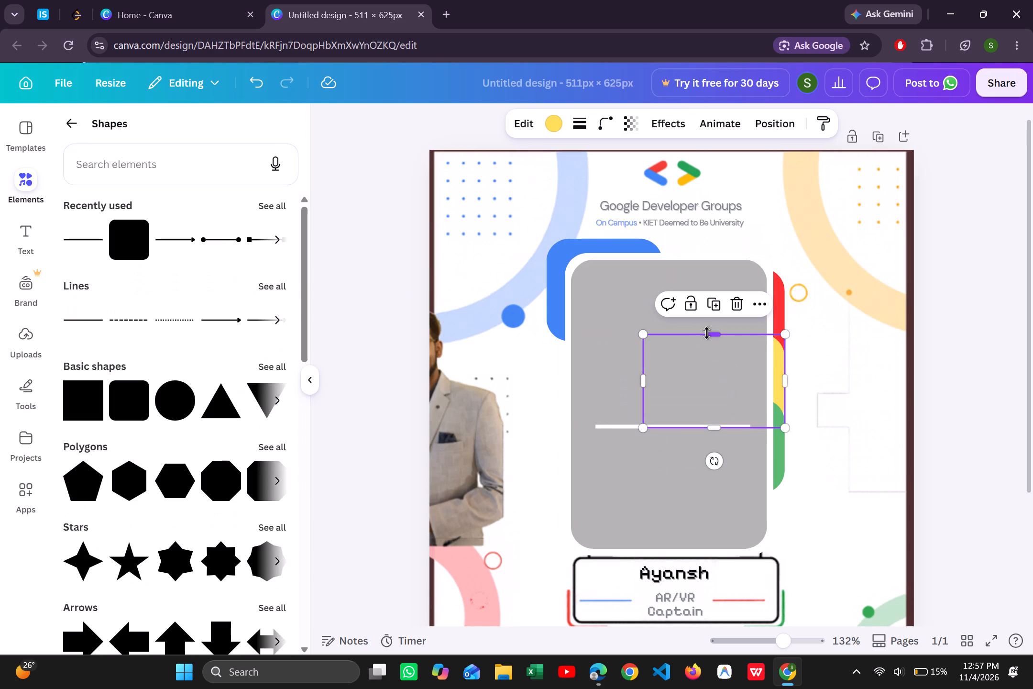
left_click(712, 336)
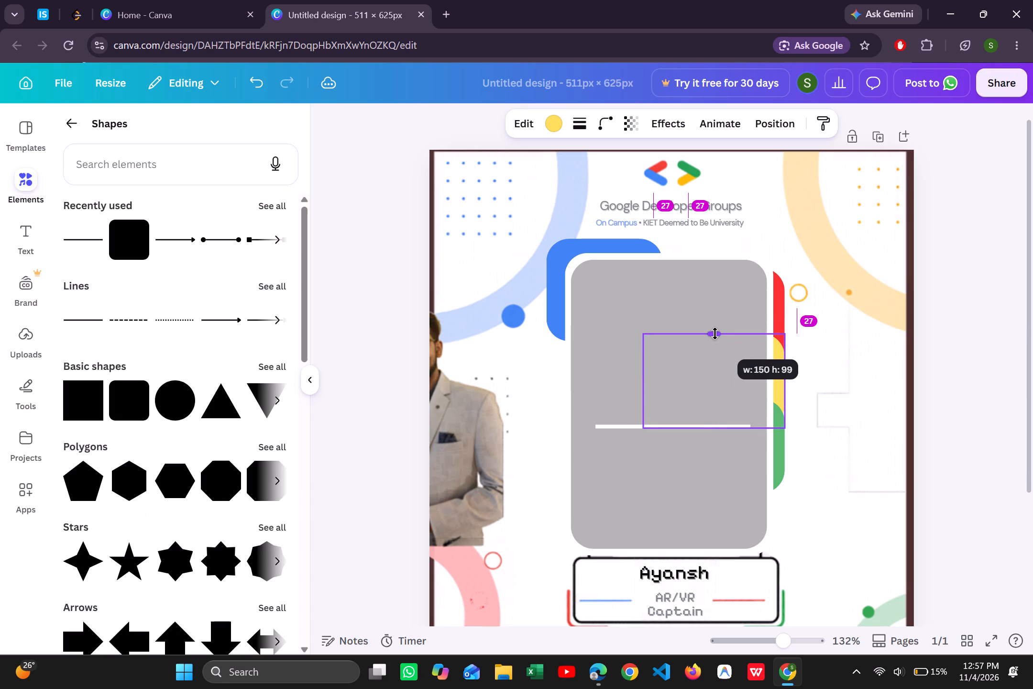
left_click(782, 314)
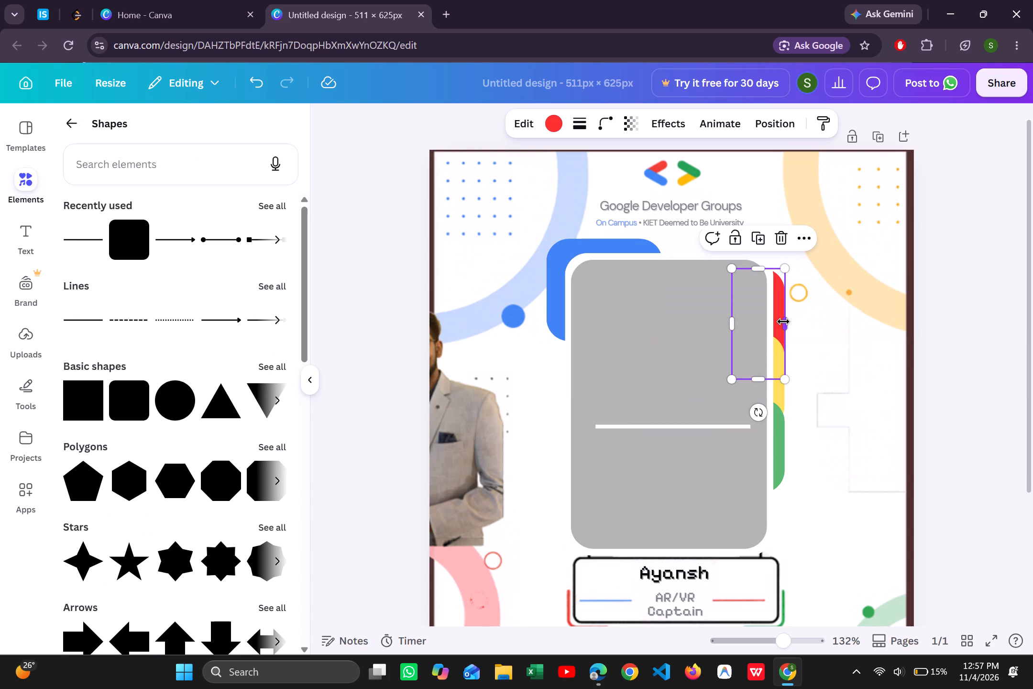
left_click(783, 322)
left_click_drag(756, 377, 757, 351)
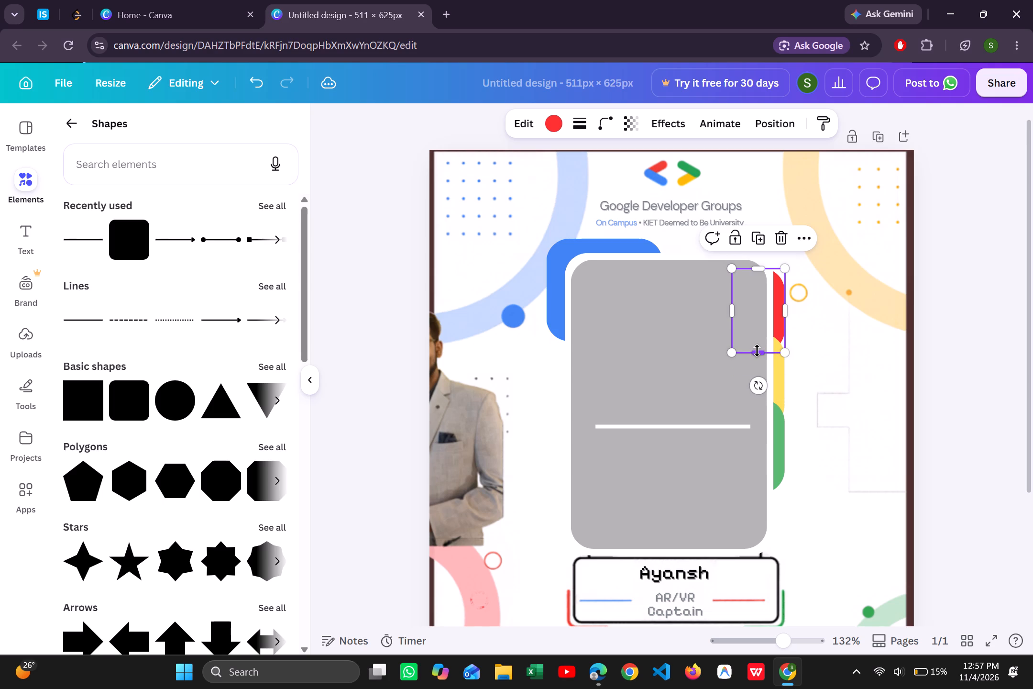
Move the white line across the seam between the red and yellow accents so it forms a gap between them.
left_click(713, 422)
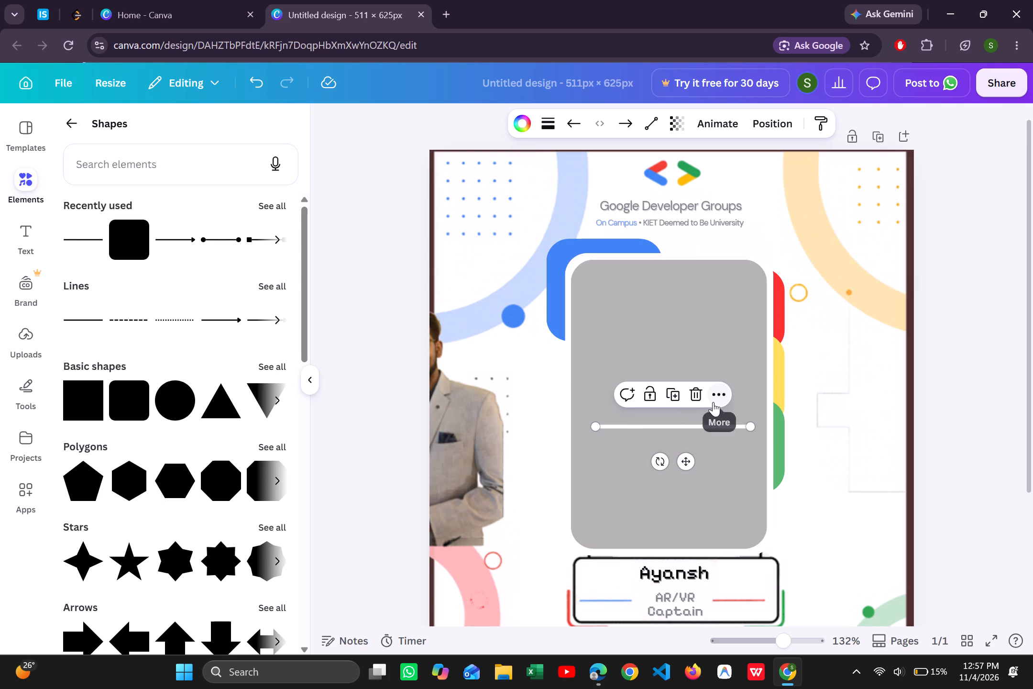
key("ctrl+equal")
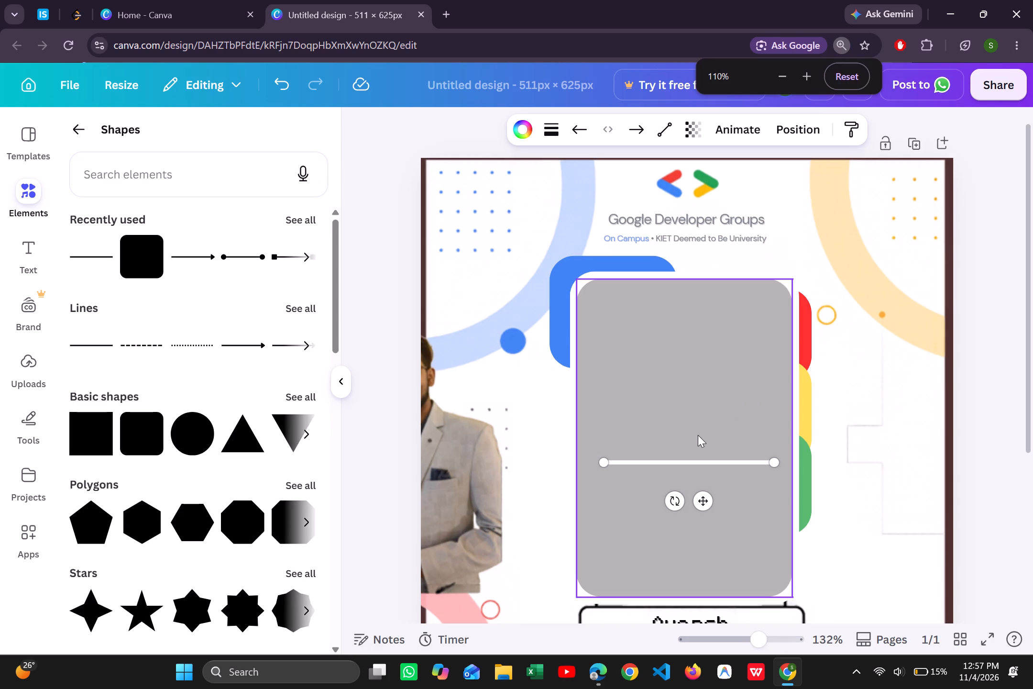
key("ctrl+minus")
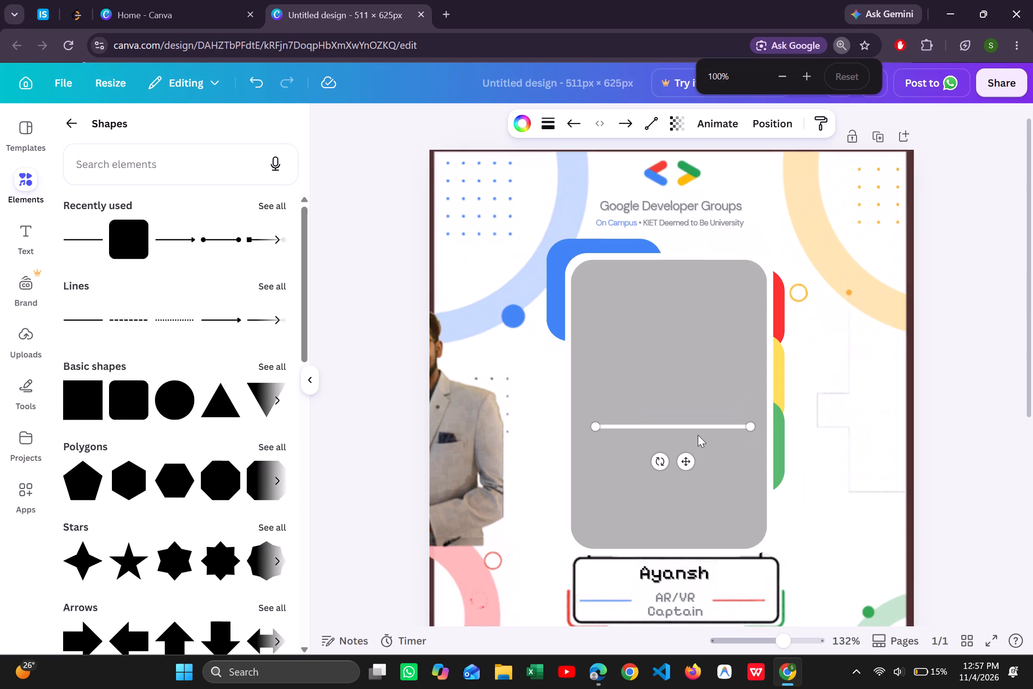
left_click_drag(689, 461, 792, 356)
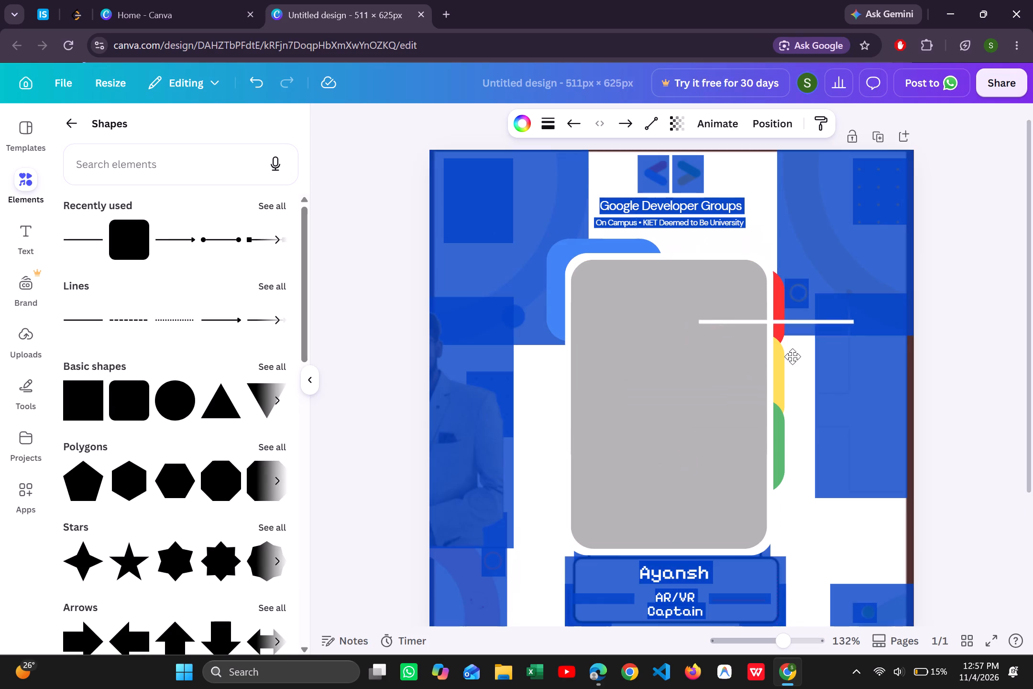
left_click_drag(792, 356, 791, 375)
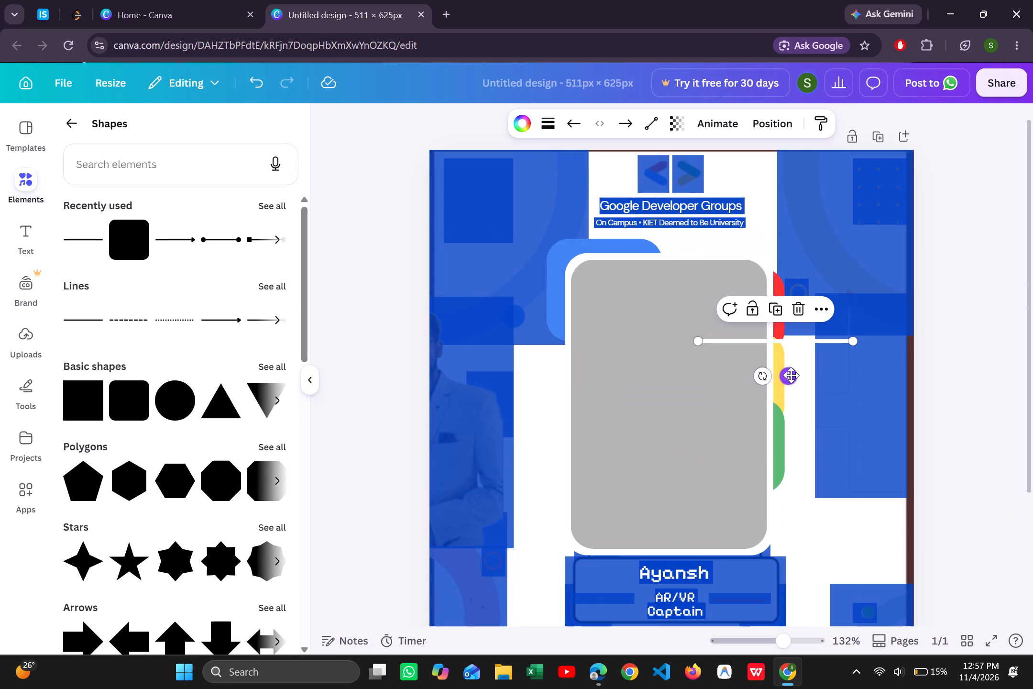
left_click(956, 338)
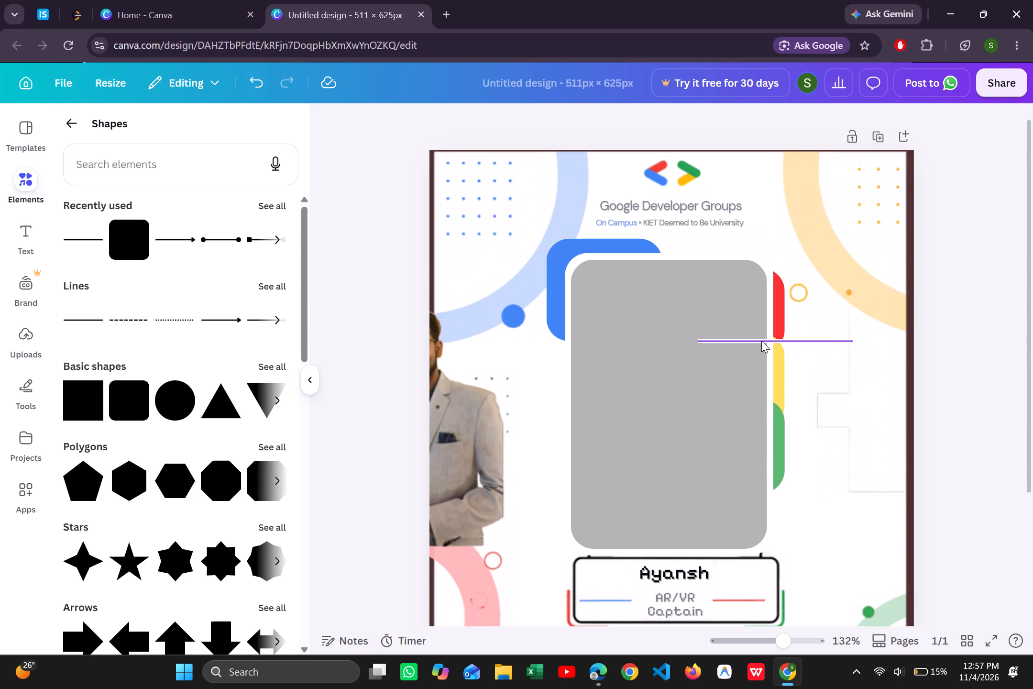
Rotate the white line so it slopes gently upward to the right across the red and yellow seam.
left_click(761, 340)
left_click_drag(760, 370, 760, 377)
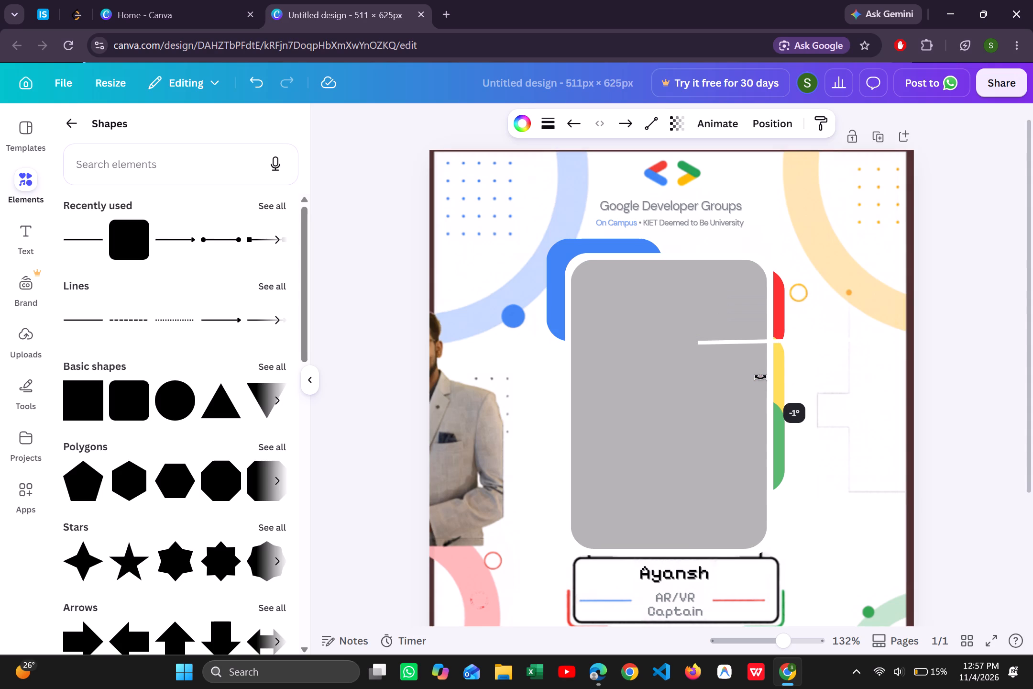
left_click_drag(760, 377, 780, 400)
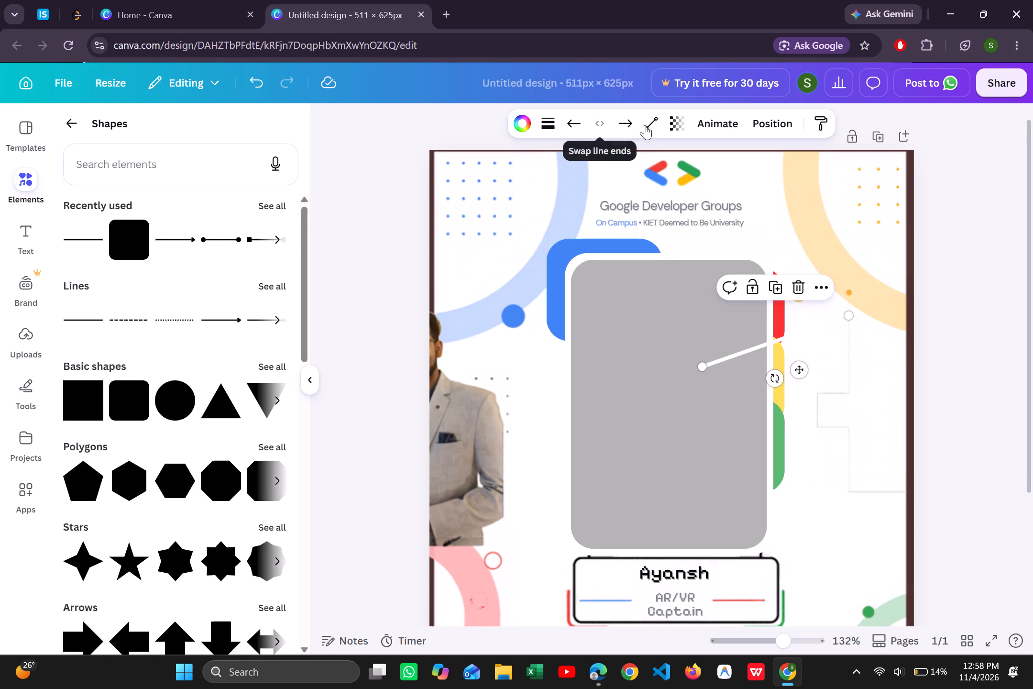
Set the stroke weight of the white line across the red and yellow seam to 10.
left_click(548, 123)
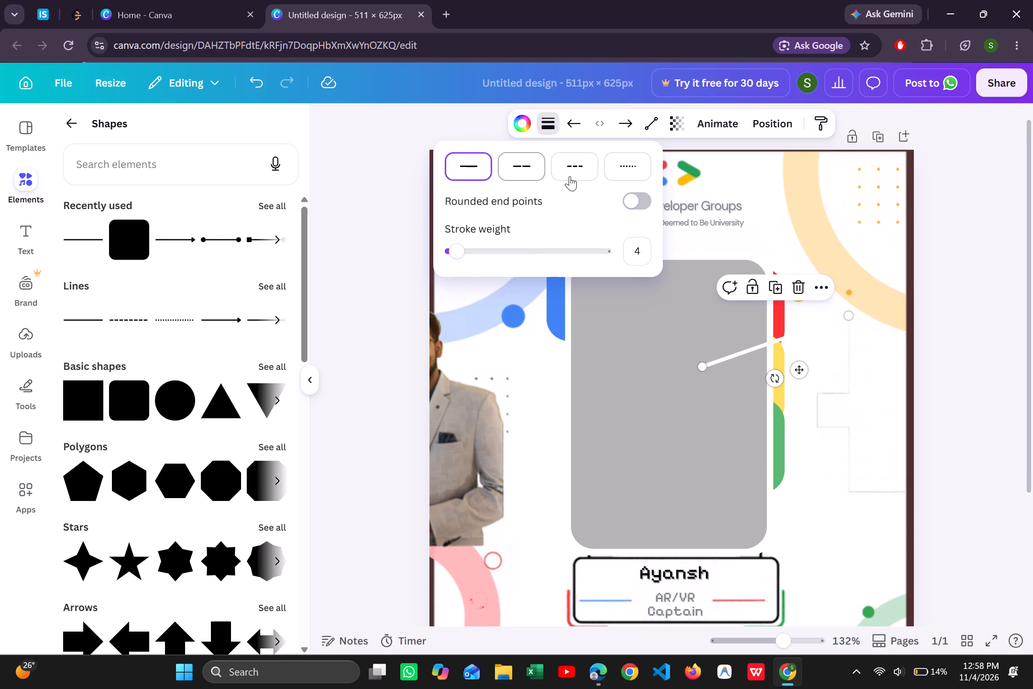
left_click_drag(461, 252, 489, 251)
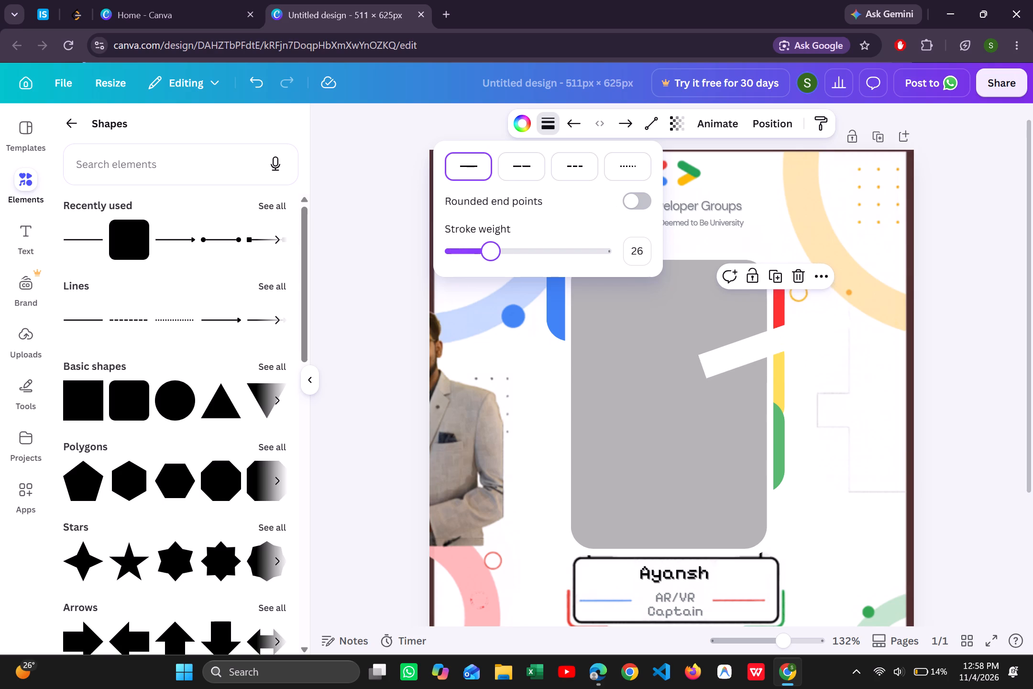
left_click_drag(489, 251, 467, 253)
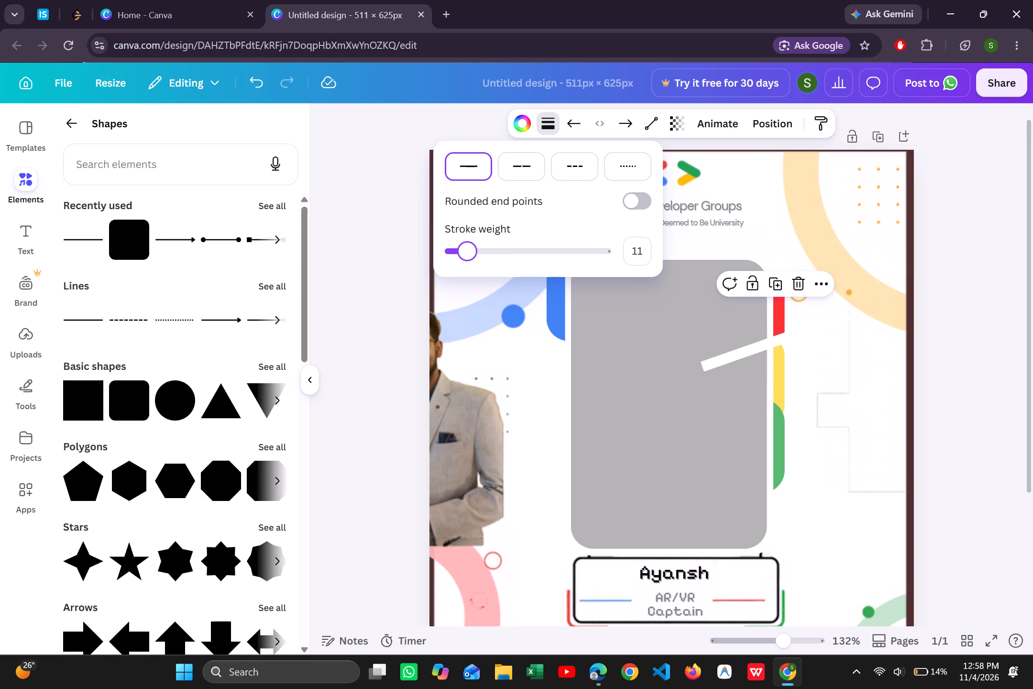
left_click_drag(467, 253, 466, 253)
left_click_drag(466, 253, 465, 253)
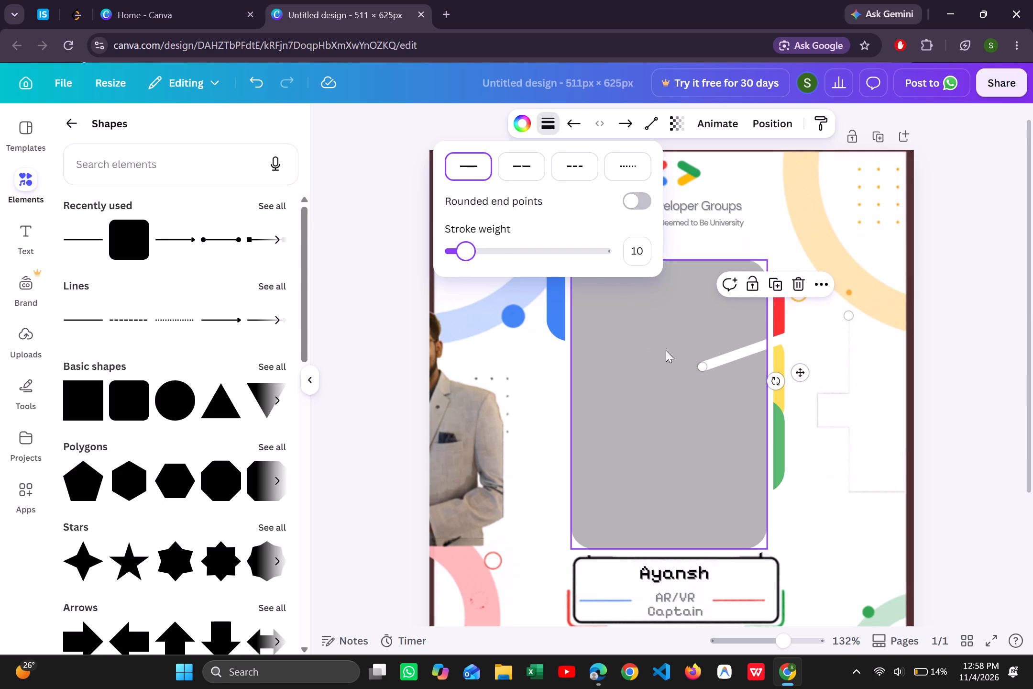
Send the white line backward one layer, behind the grey photo placeholder, and shift it slightly left.
left_click(826, 280)
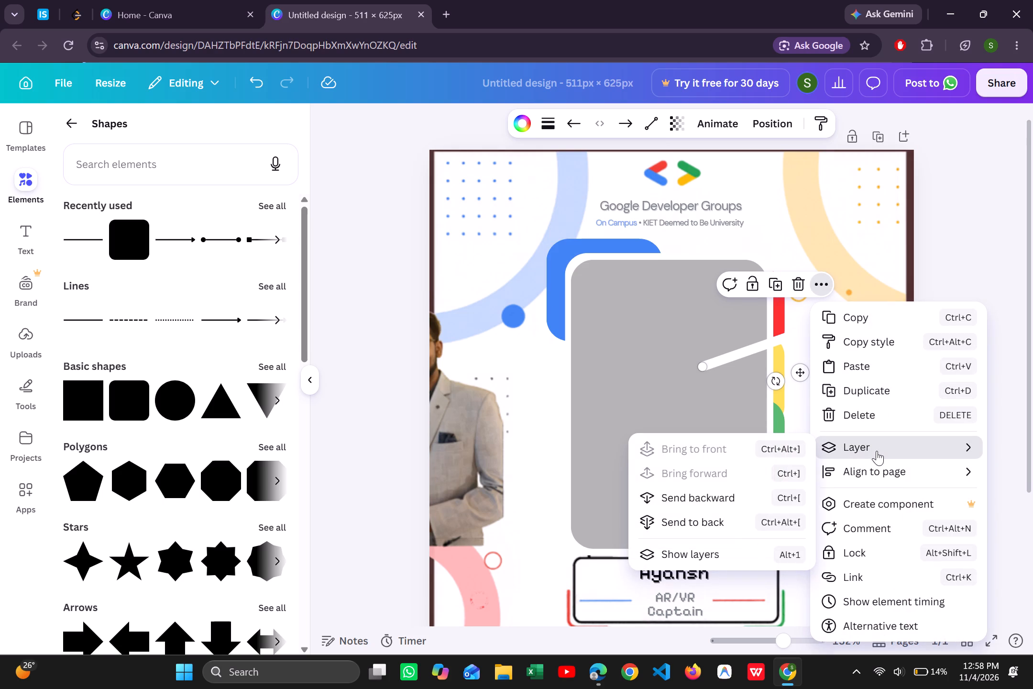
left_click(714, 500)
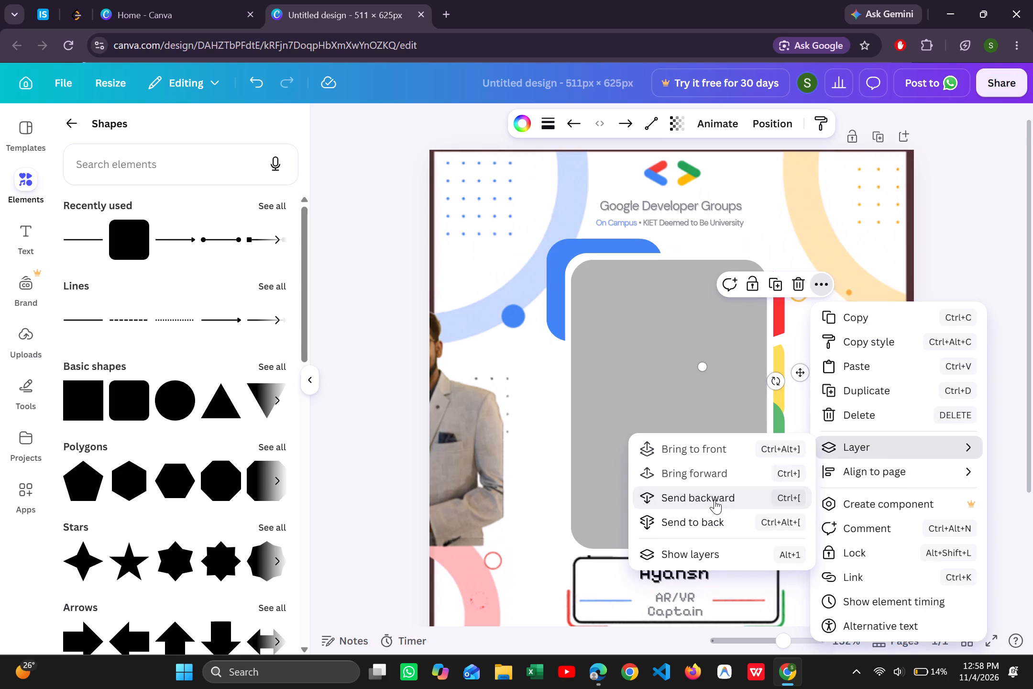
left_click(965, 268)
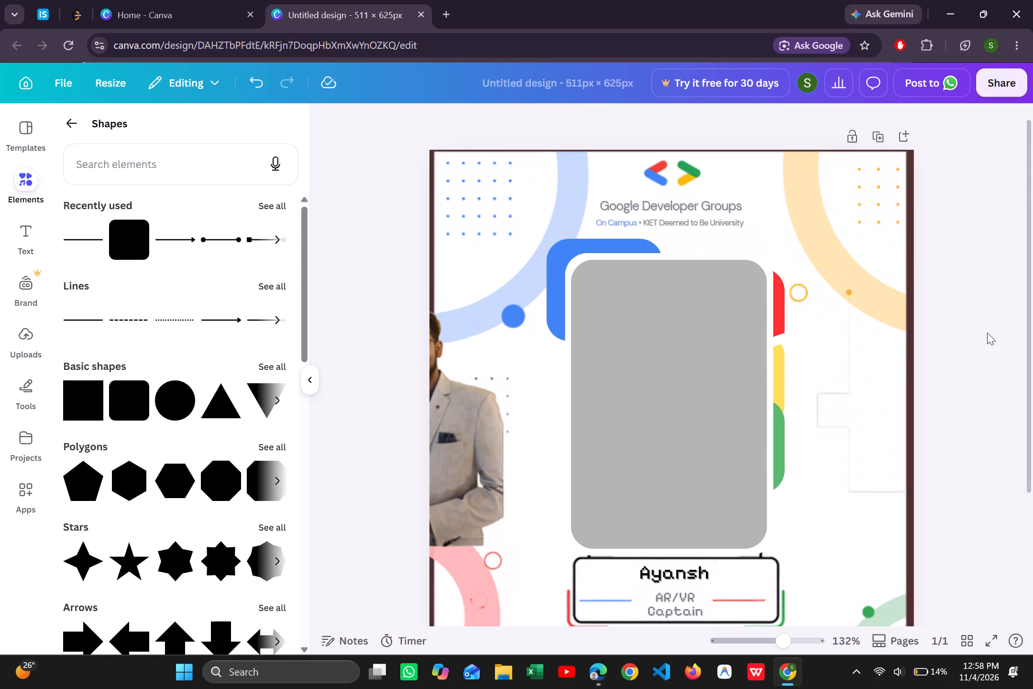
left_click(786, 335)
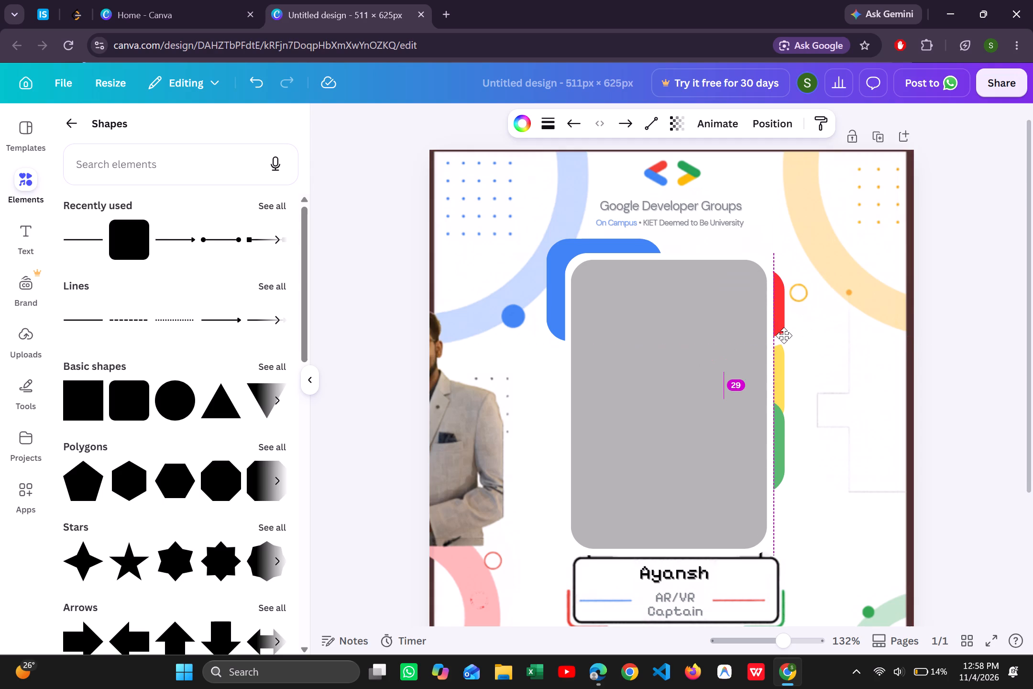
left_click(962, 351)
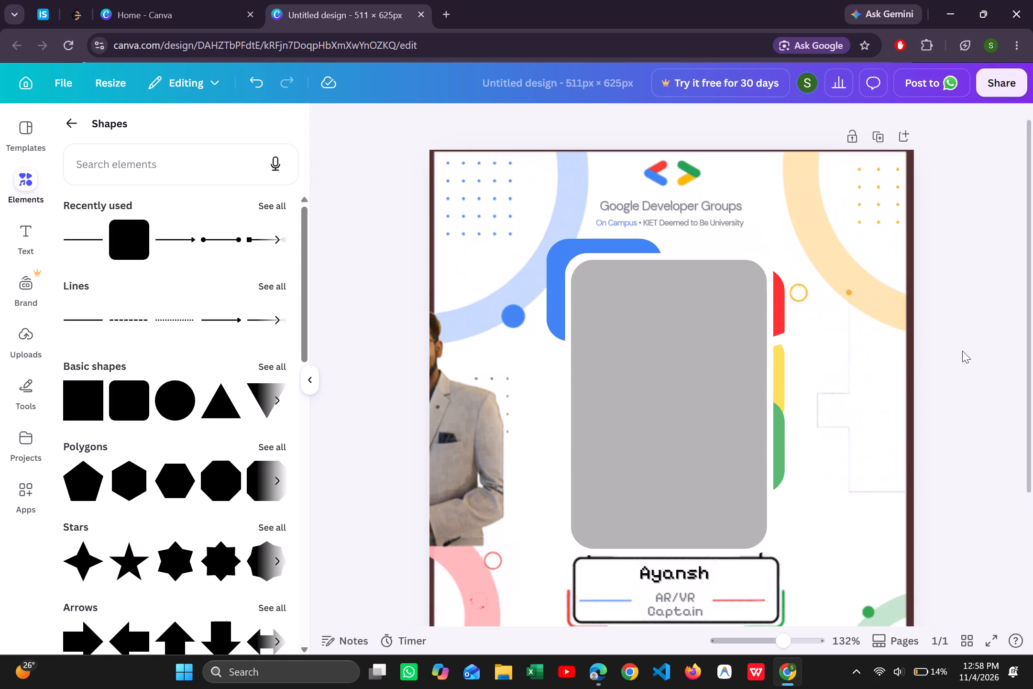
Shorten the yellow accent by lowering its top edge, moving it up so it still meets the white gap below the red accent.
left_click(780, 381)
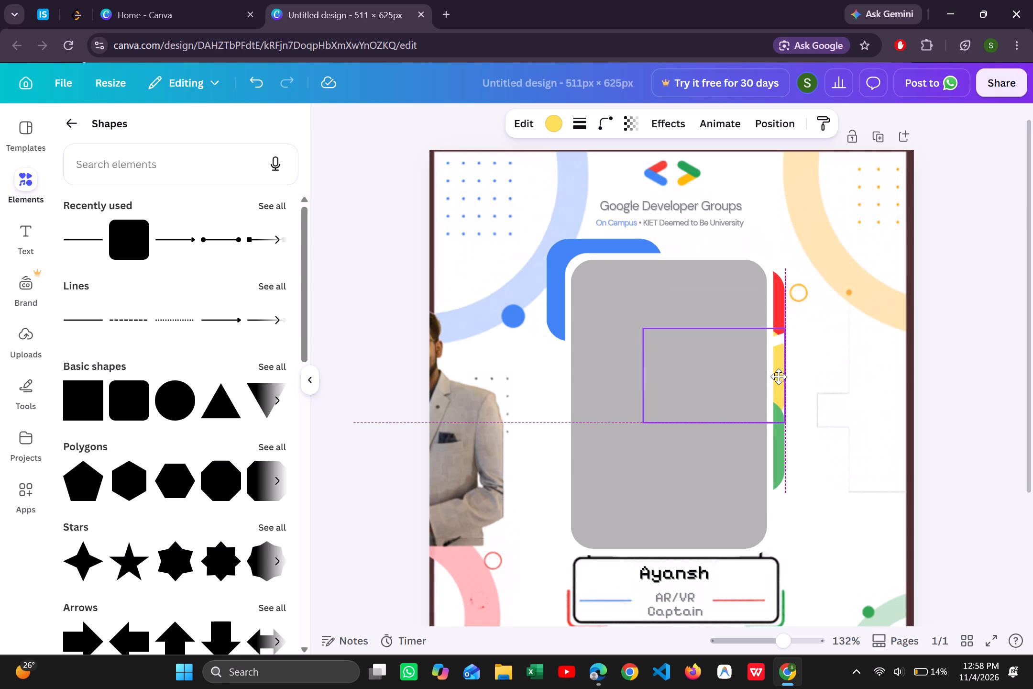
left_click_drag(713, 335, 714, 342)
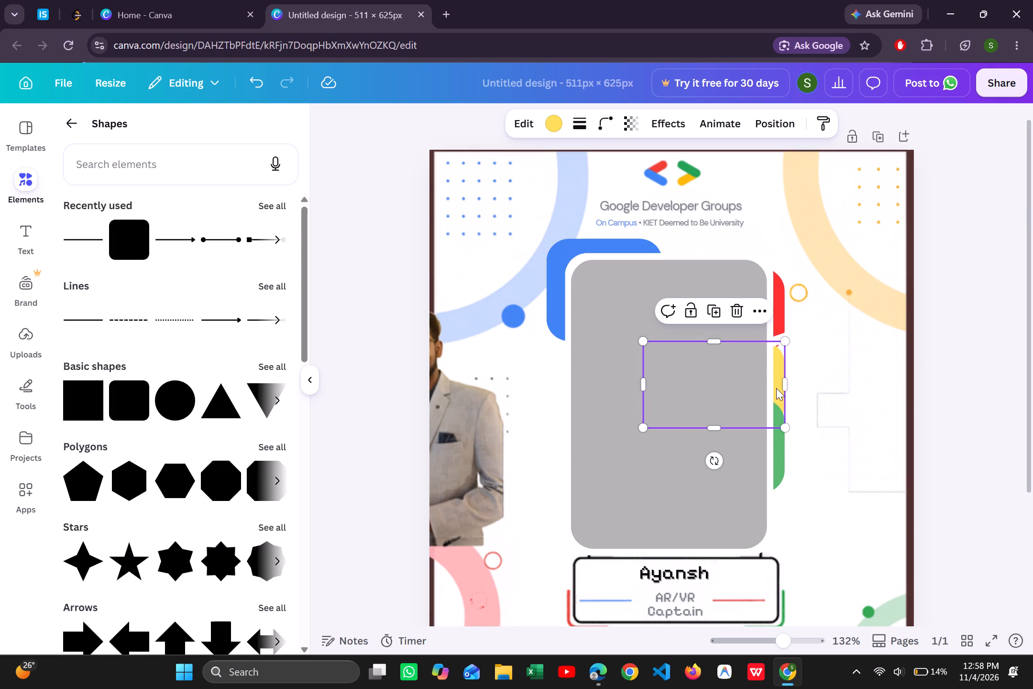
left_click_drag(776, 388, 776, 376)
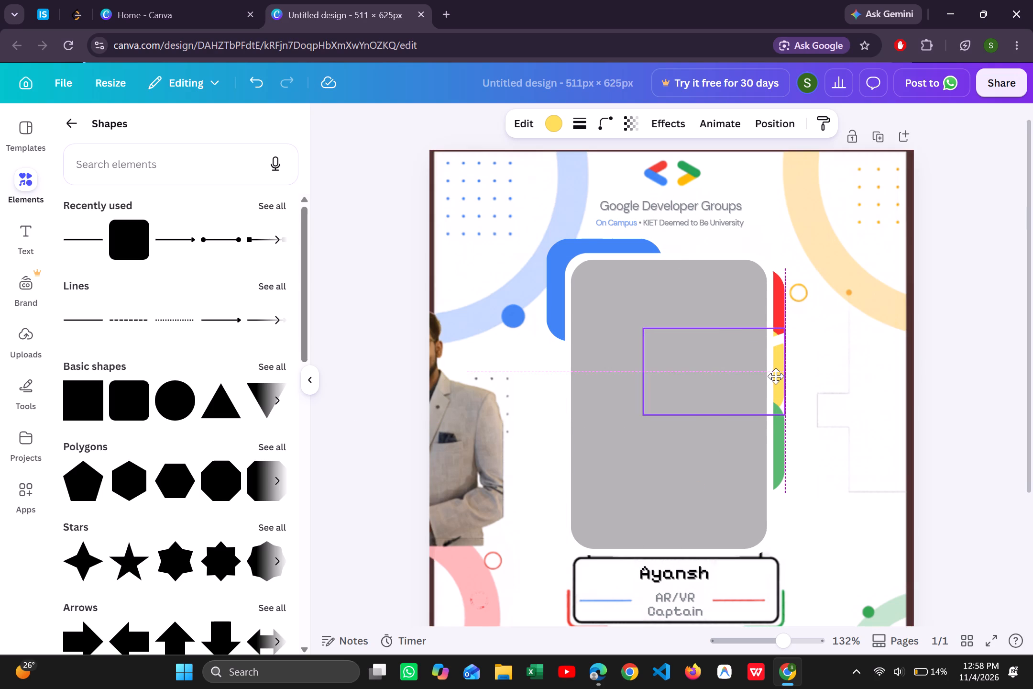
left_click_drag(776, 376, 775, 377)
left_click_drag(713, 328, 714, 333)
left_click(775, 378)
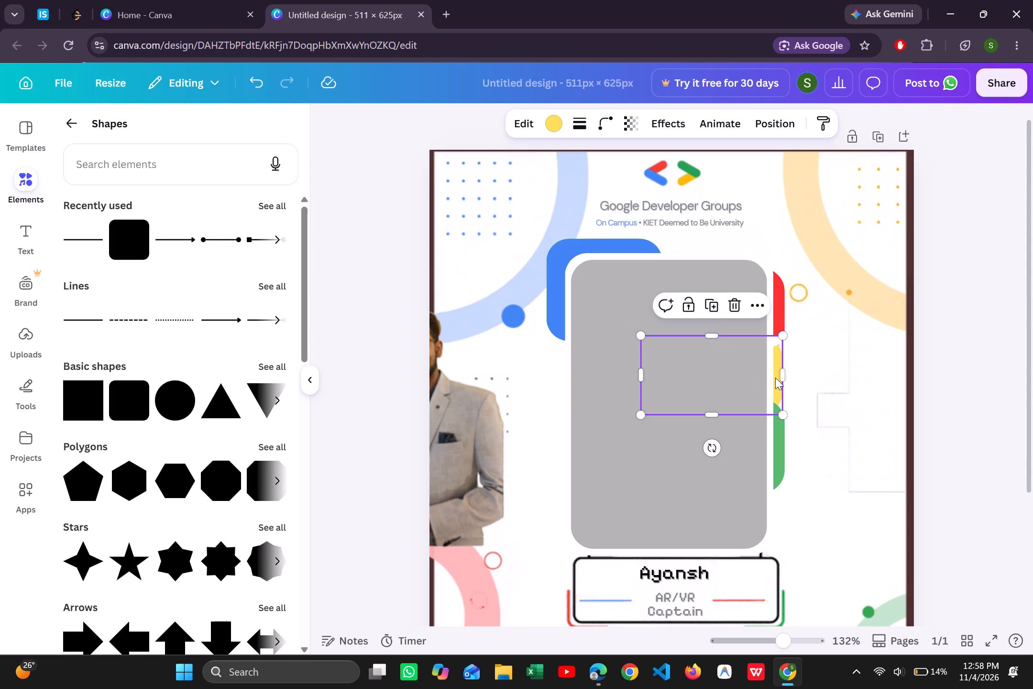
left_click(952, 358)
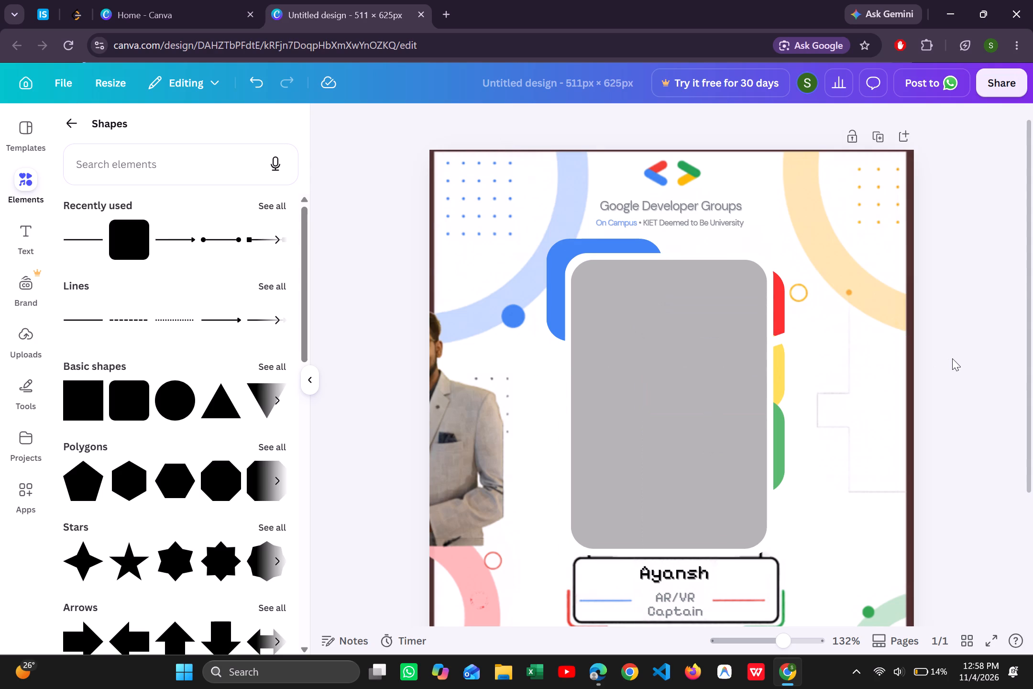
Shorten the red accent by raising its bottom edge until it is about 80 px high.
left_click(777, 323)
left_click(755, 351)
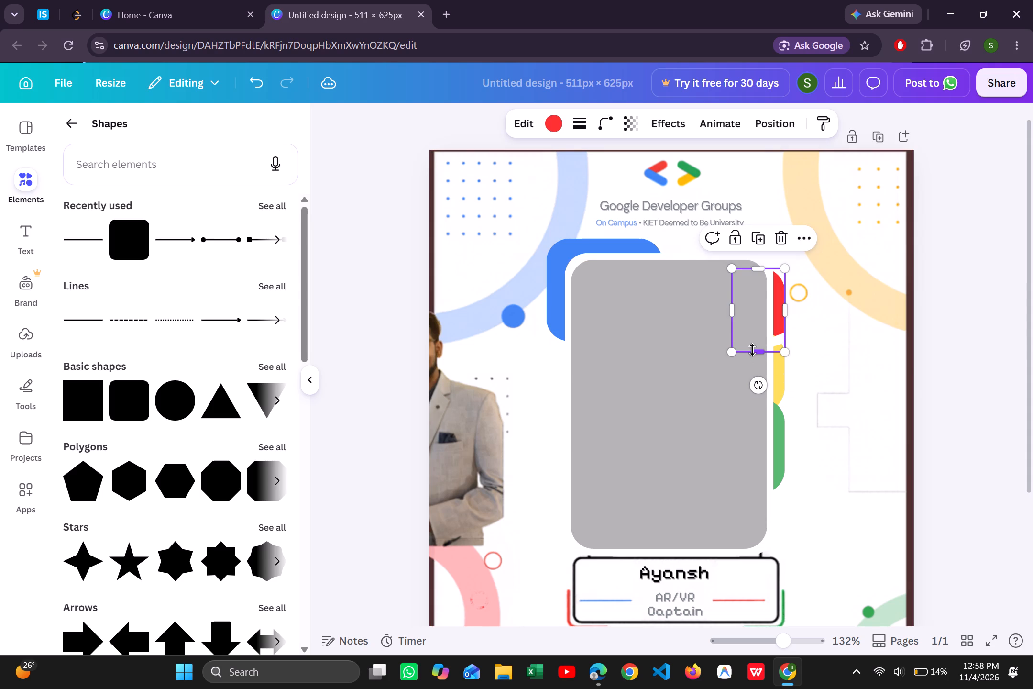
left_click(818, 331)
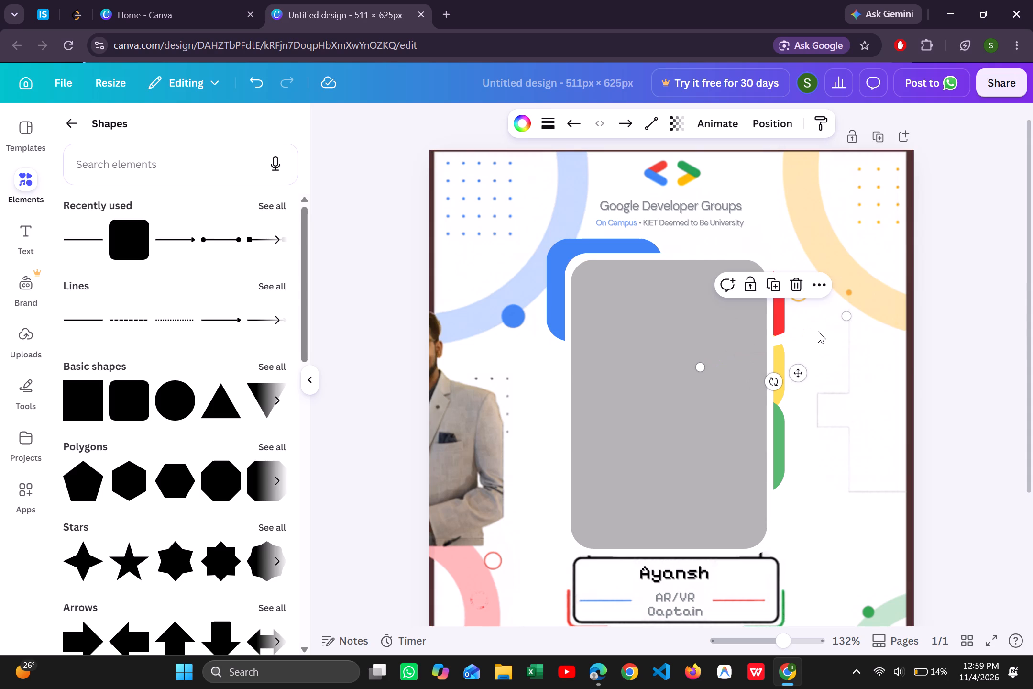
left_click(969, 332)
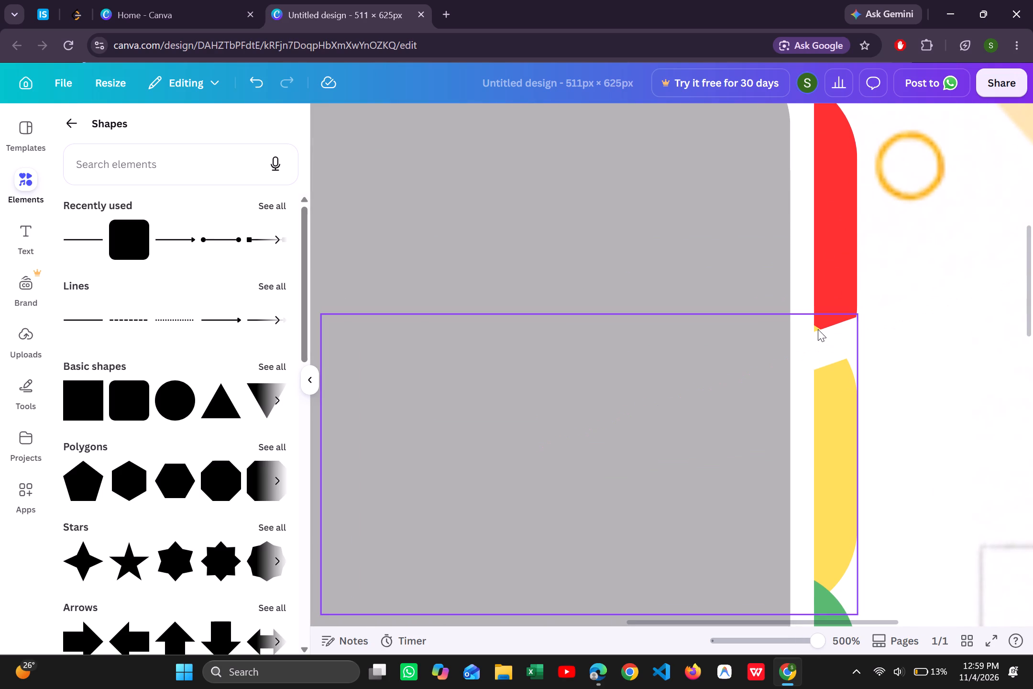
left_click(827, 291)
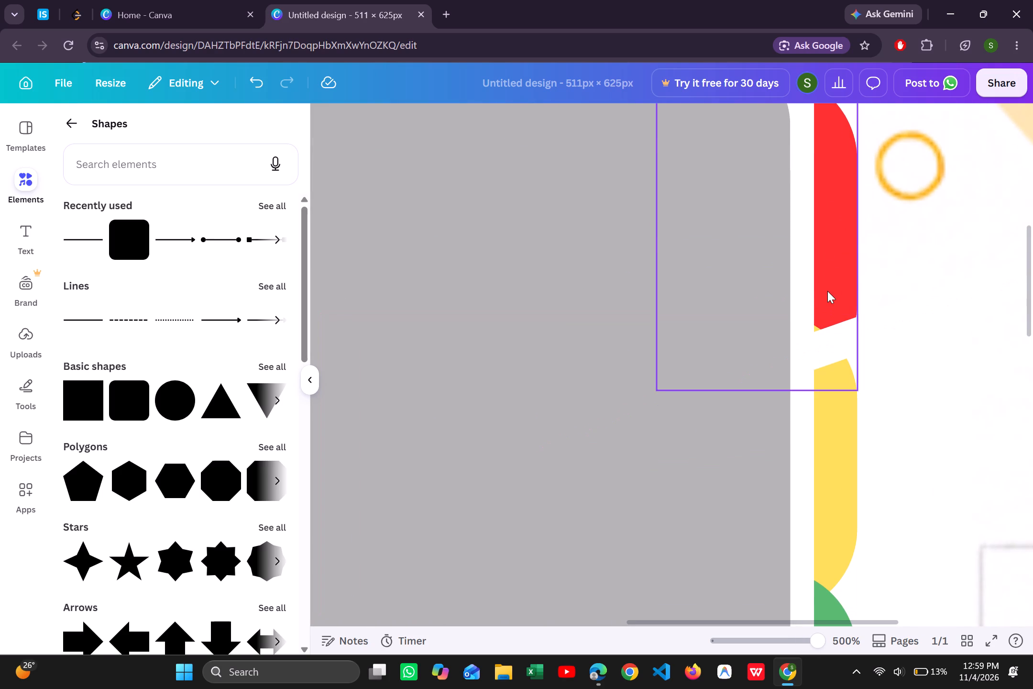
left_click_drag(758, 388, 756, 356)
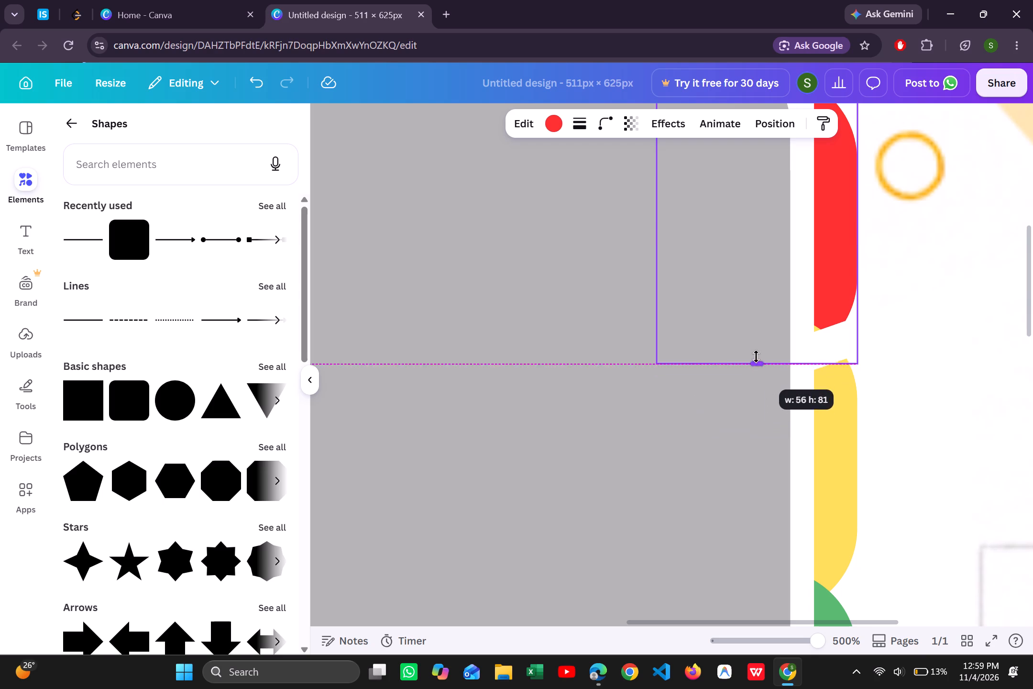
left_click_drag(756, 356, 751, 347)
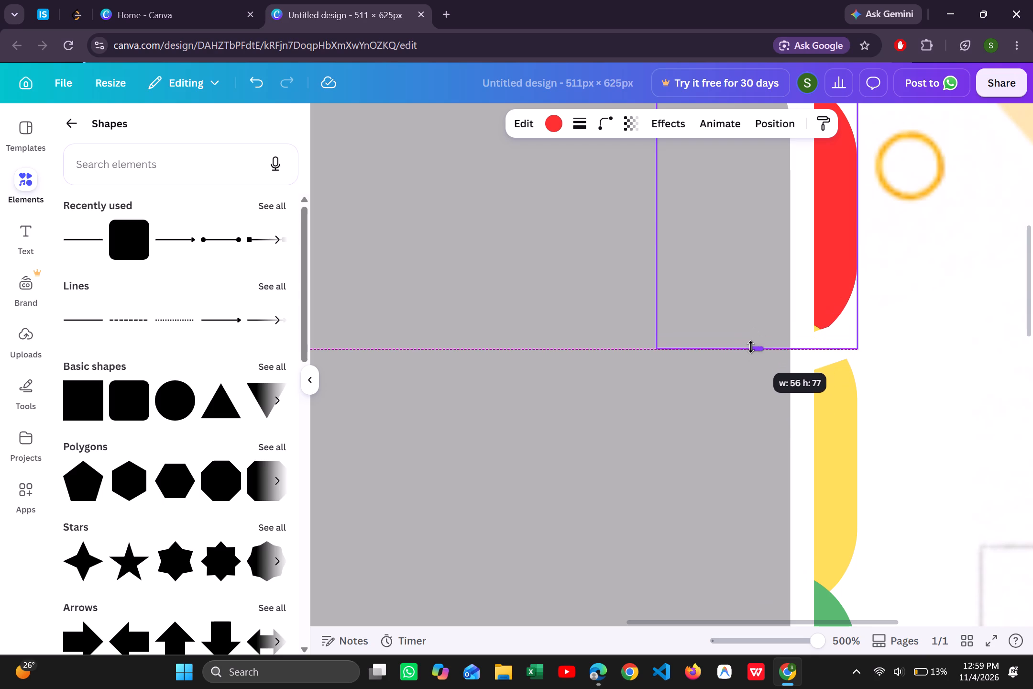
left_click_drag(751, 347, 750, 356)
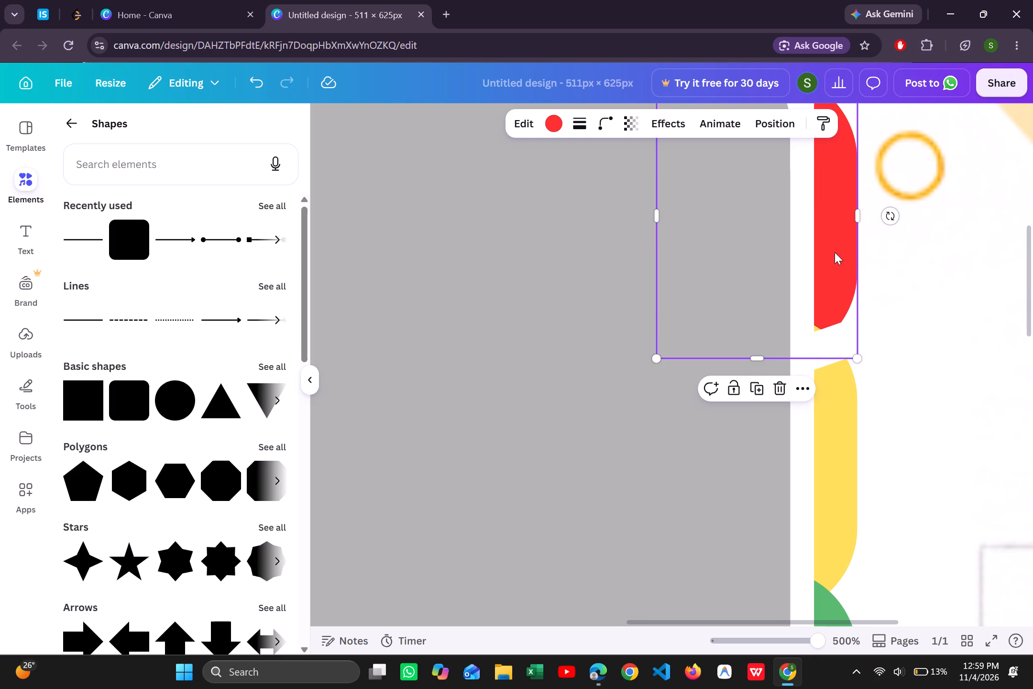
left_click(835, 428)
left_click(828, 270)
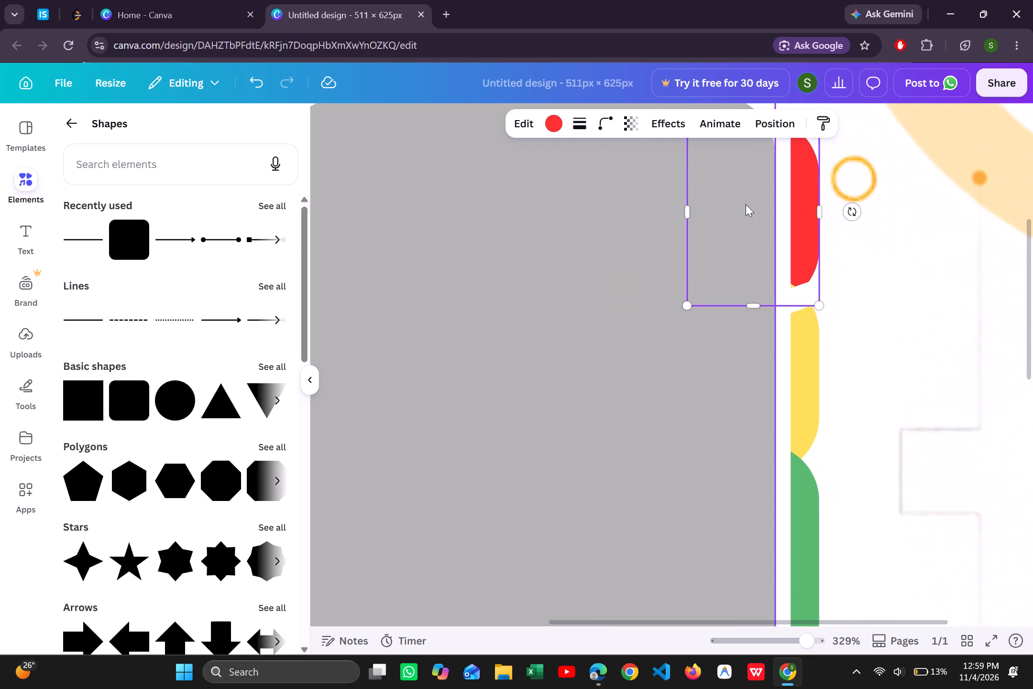
Bring the red accent forward one layer.
scroll(746, 204, "up", 2)
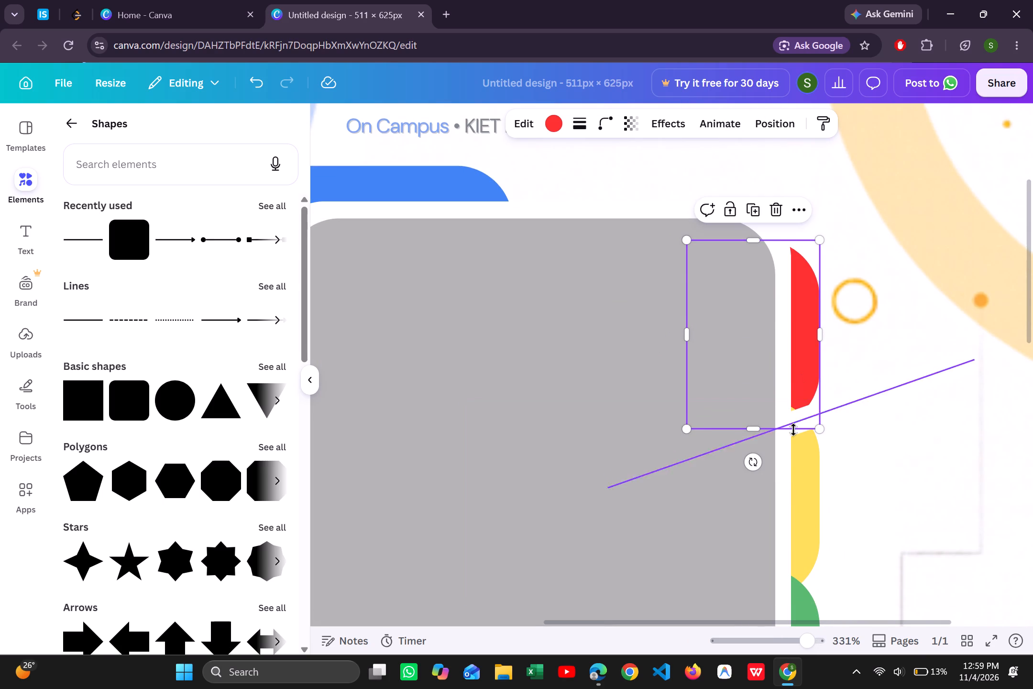
left_click(798, 212)
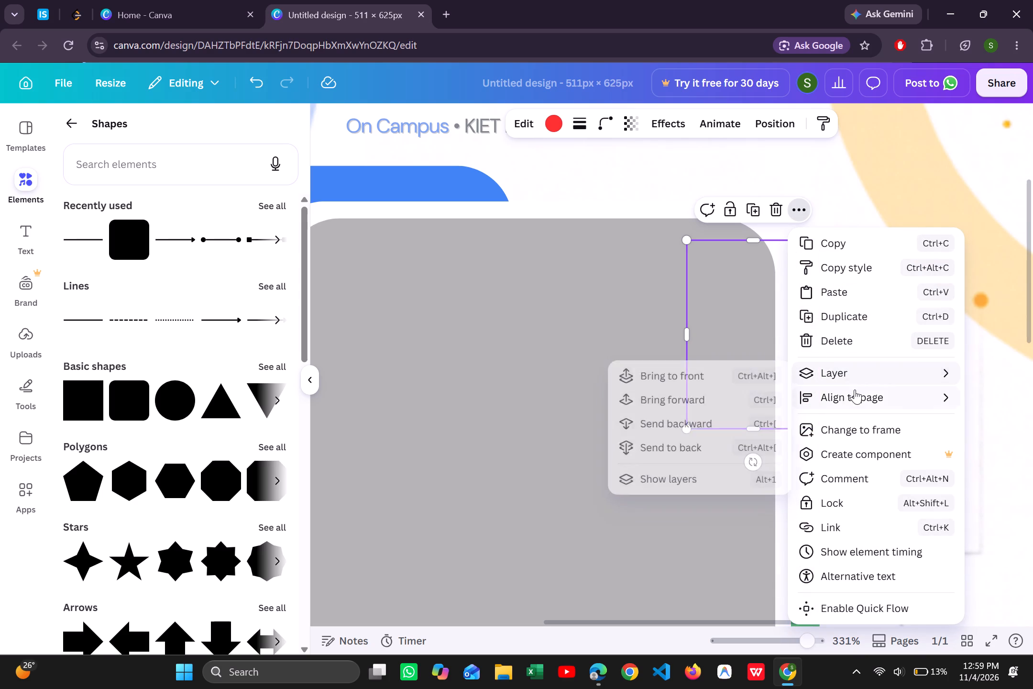
left_click(714, 390)
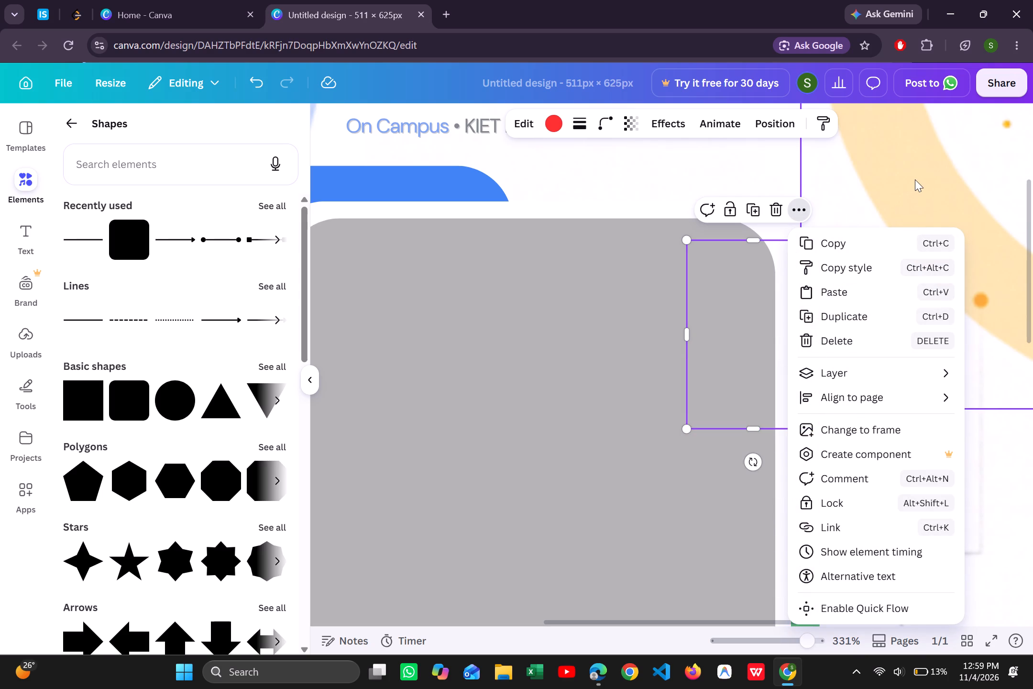
left_click(915, 179)
left_click(863, 453)
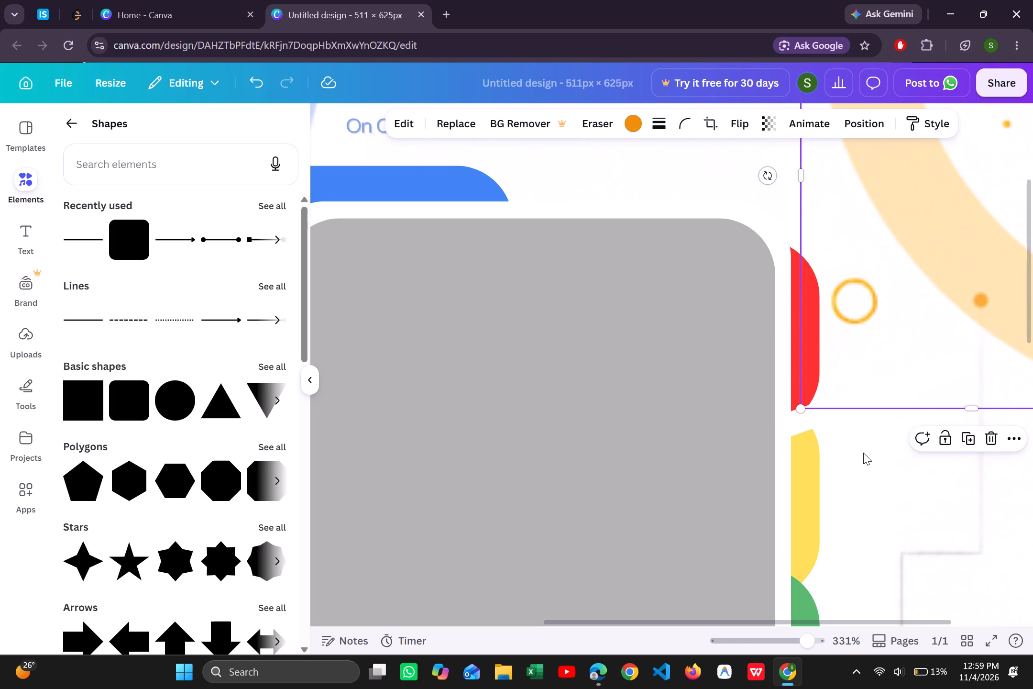
Widen the red accent slightly and nudge it down, with its right edge in line with the yellow accent.
left_click(811, 358)
left_click(819, 335)
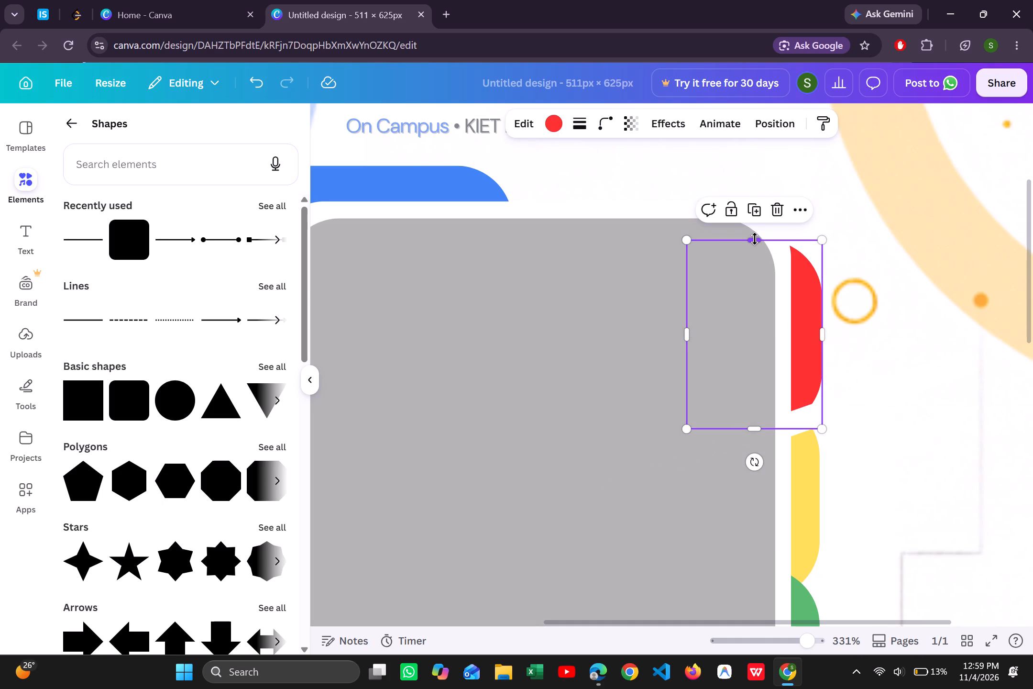
left_click_drag(809, 332, 807, 338)
left_click(895, 429)
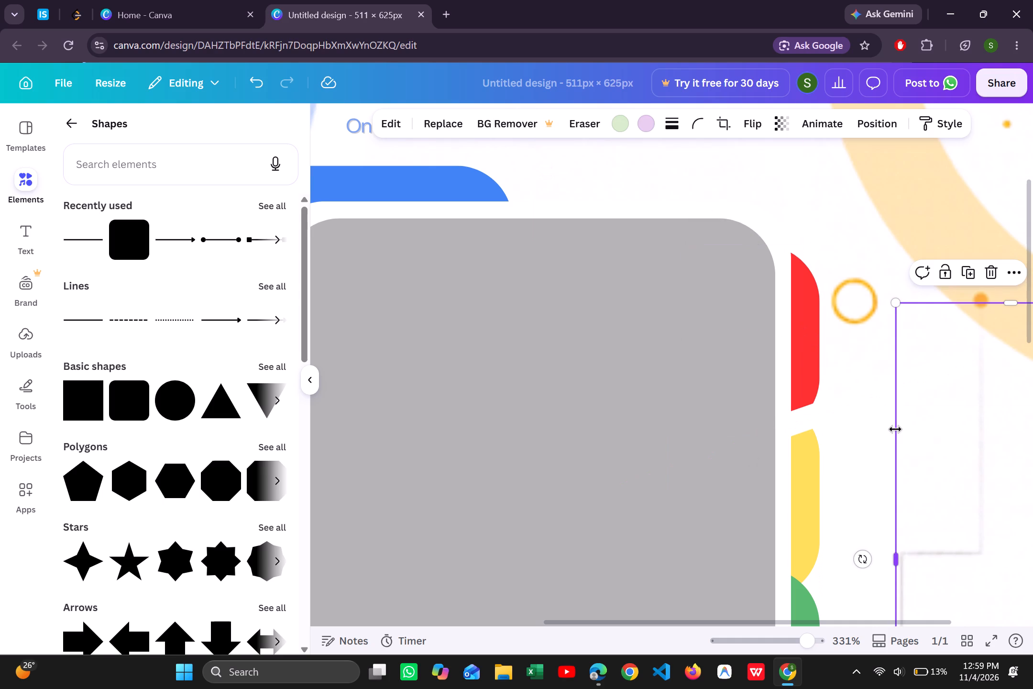
Extend the red accent's bottom edge down past the white gap and over the upper part of the yellow accent.
left_click(798, 376)
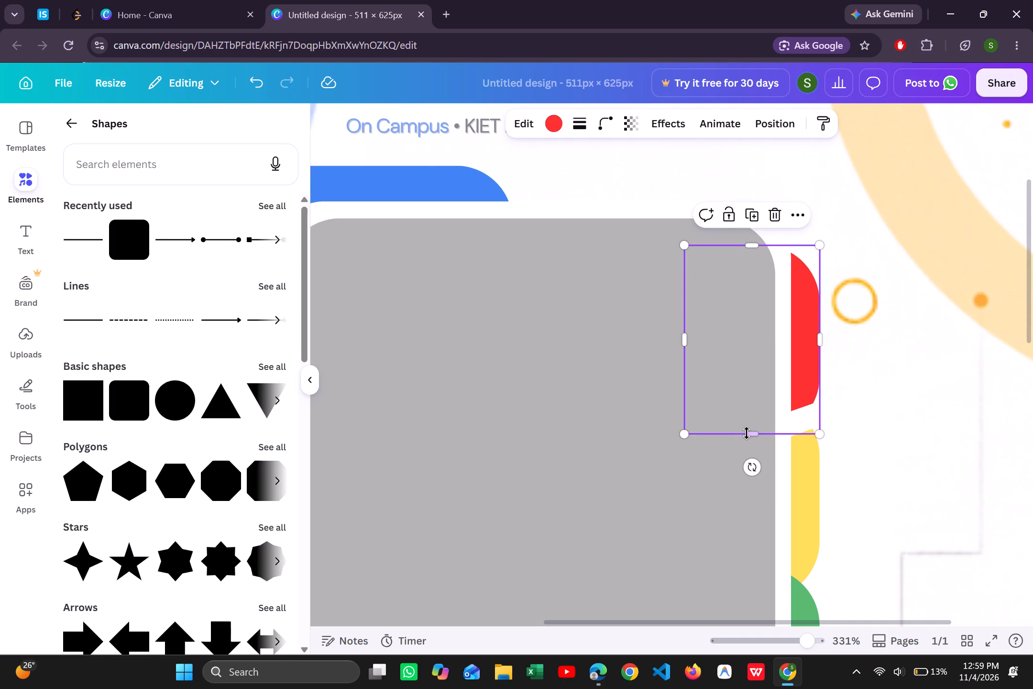
left_click_drag(747, 432, 742, 491)
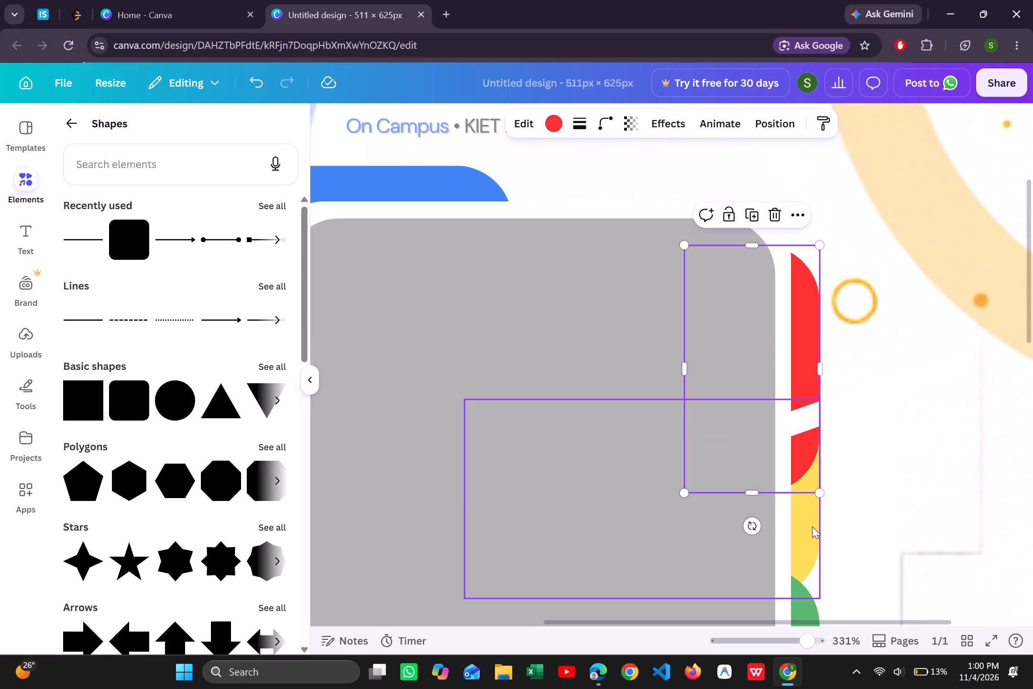
Bring the yellow accent forward one layer, in front of the red accent.
left_click(806, 531)
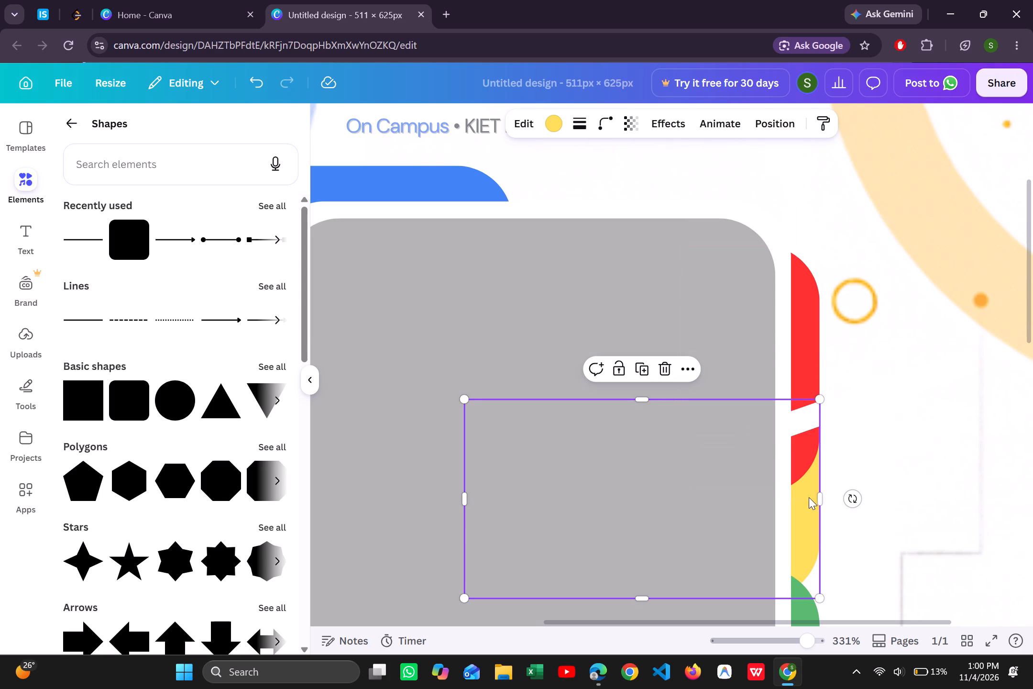
left_click(689, 377)
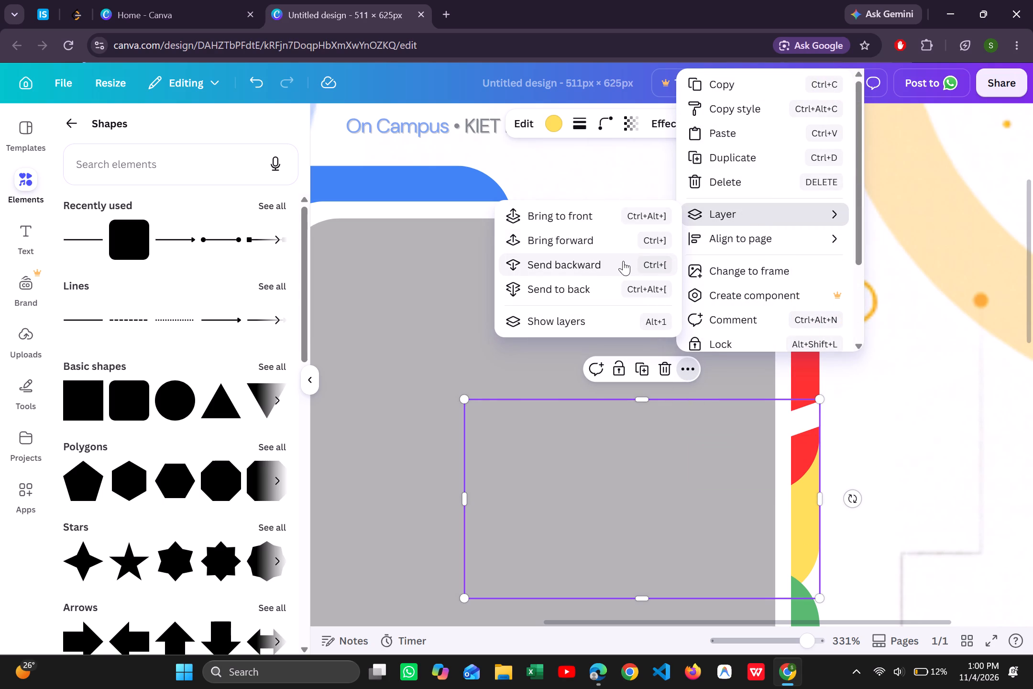
left_click(601, 245)
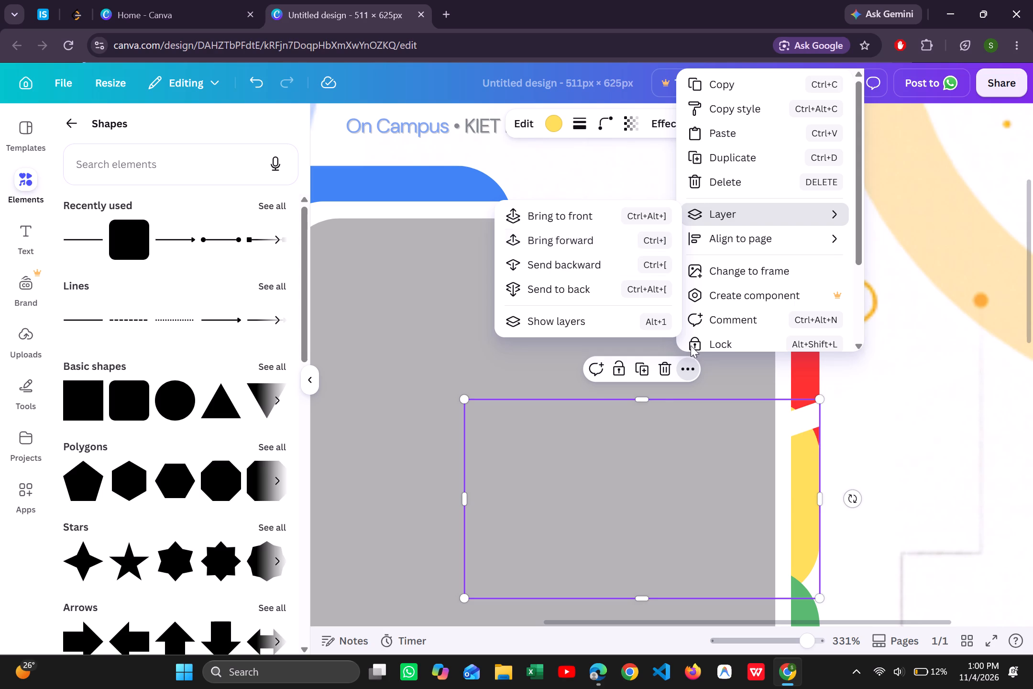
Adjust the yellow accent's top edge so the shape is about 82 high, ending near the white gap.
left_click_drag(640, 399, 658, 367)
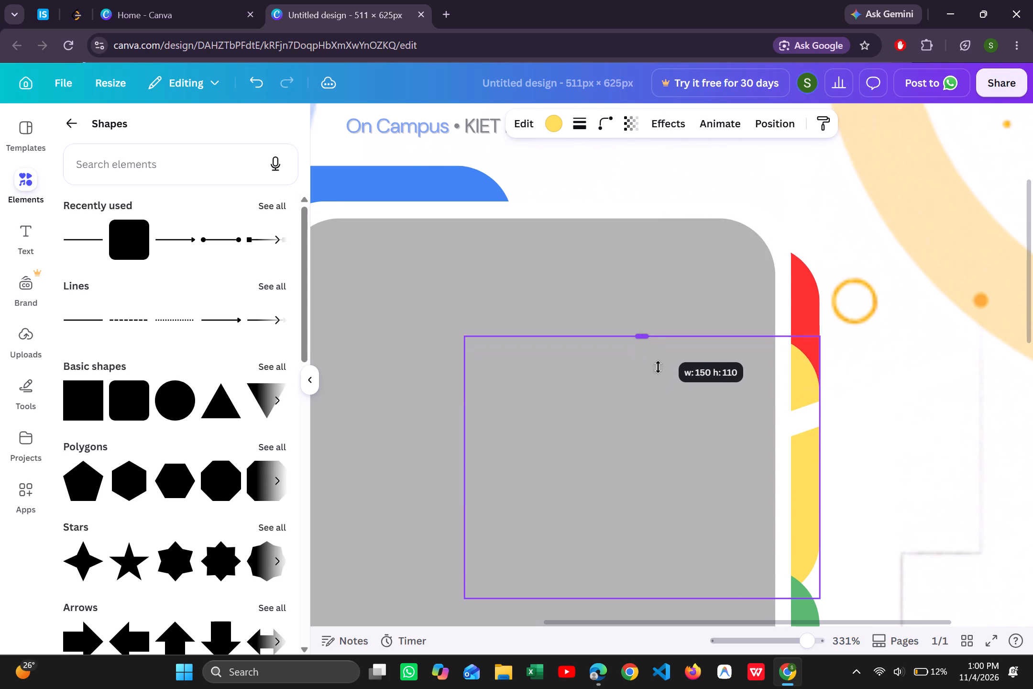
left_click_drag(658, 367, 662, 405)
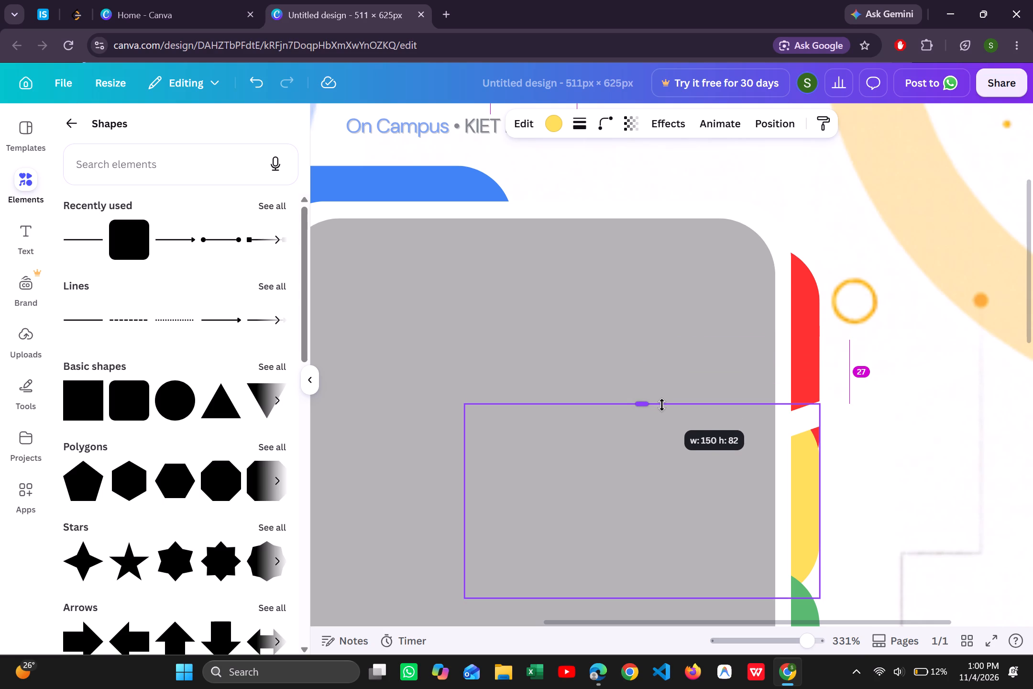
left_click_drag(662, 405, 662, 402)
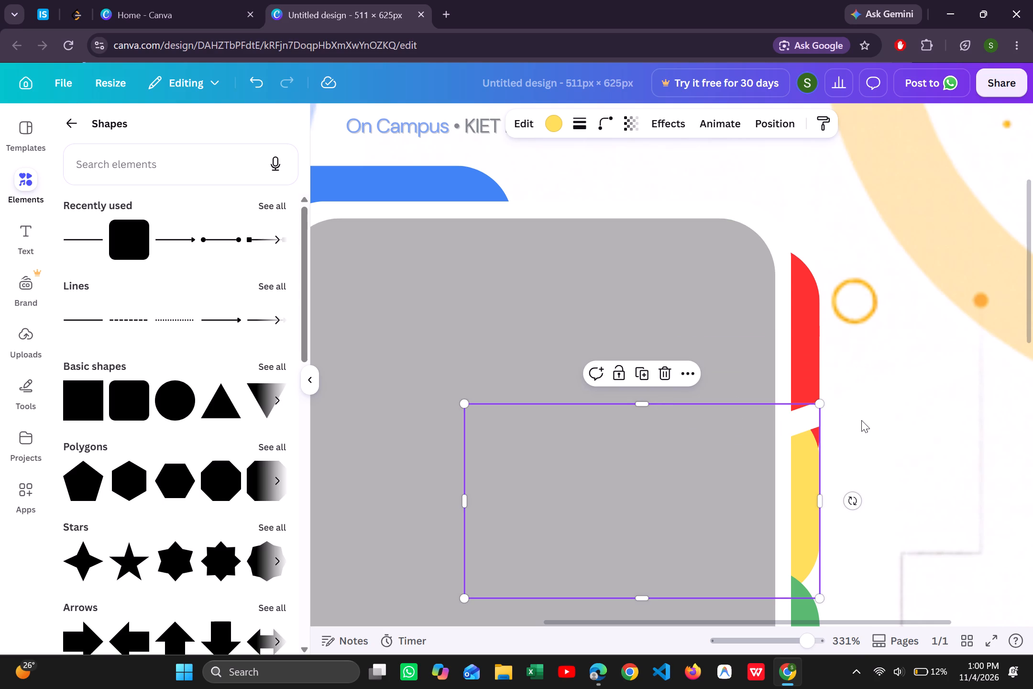
Shorten the red accent from its bottom edge to a height of about 89, clear of the yellow accent's rounded corner.
left_click(798, 386)
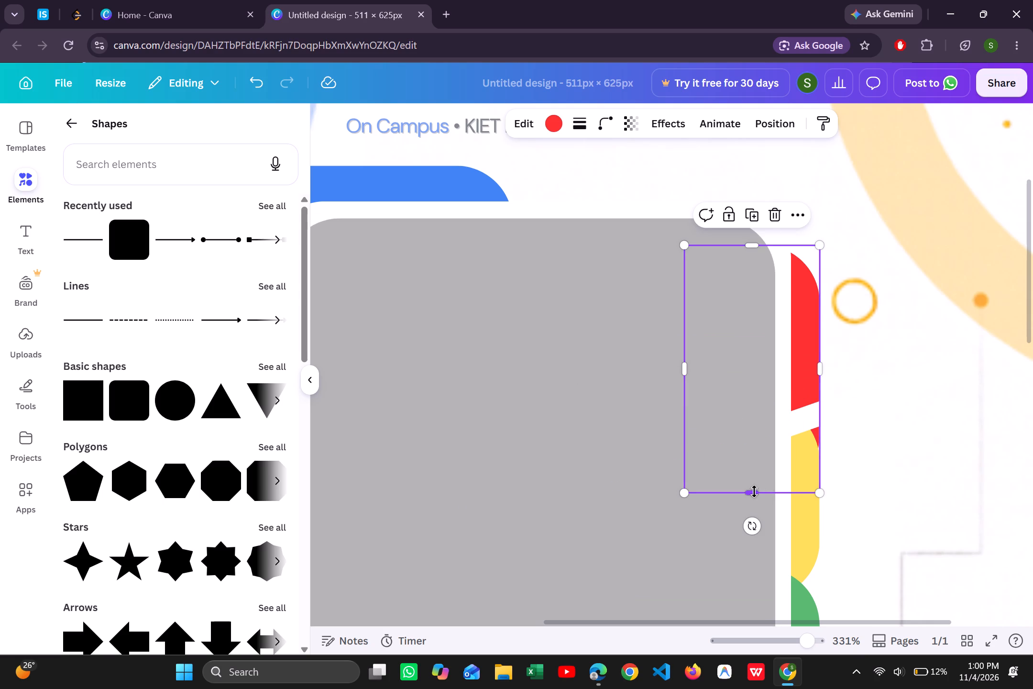
left_click_drag(754, 491, 747, 466)
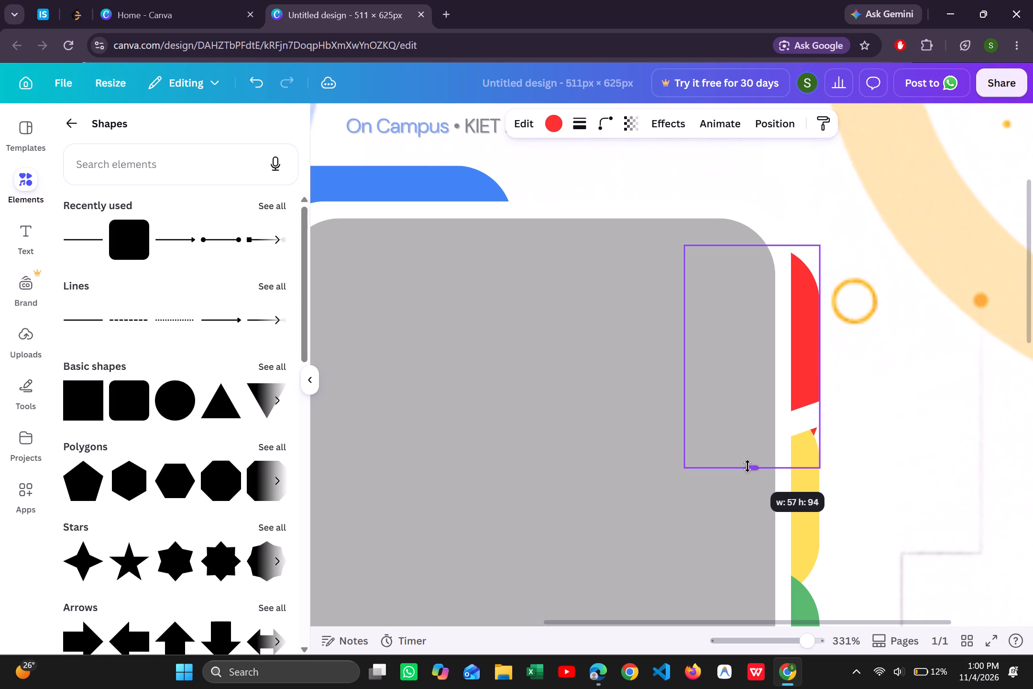
left_click_drag(747, 466, 746, 454)
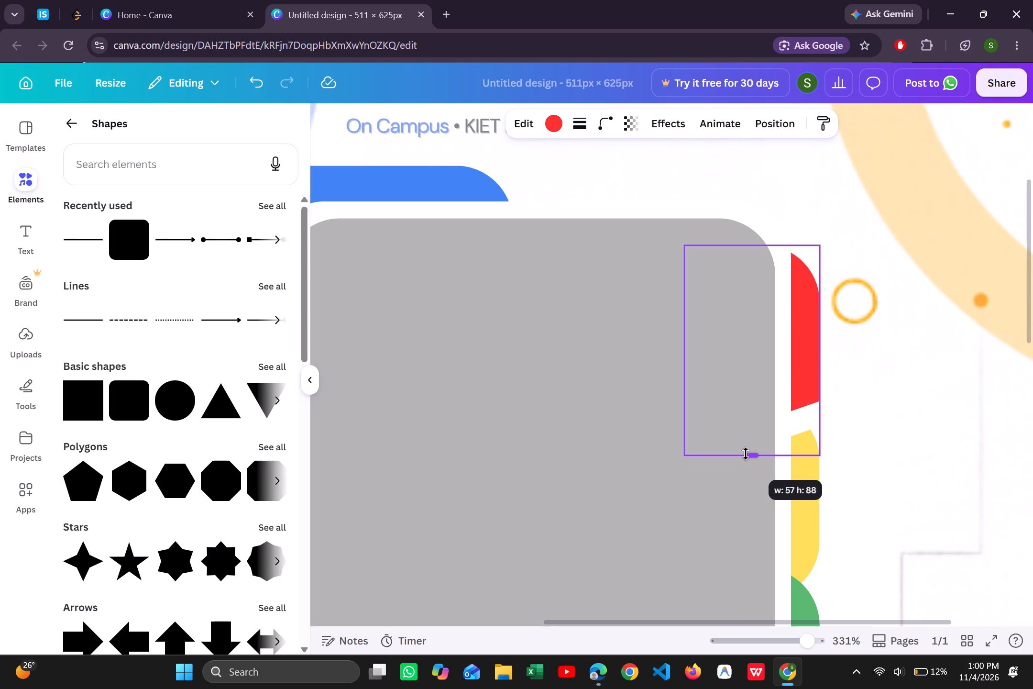
left_click_drag(746, 454, 745, 456)
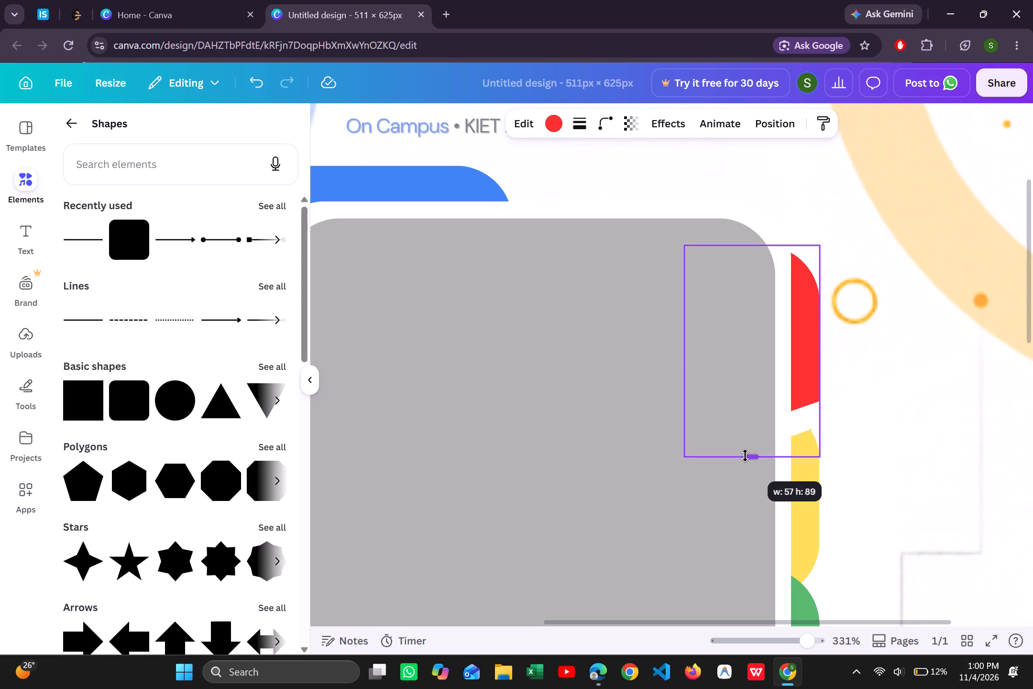
left_click_drag(745, 456, 745, 456)
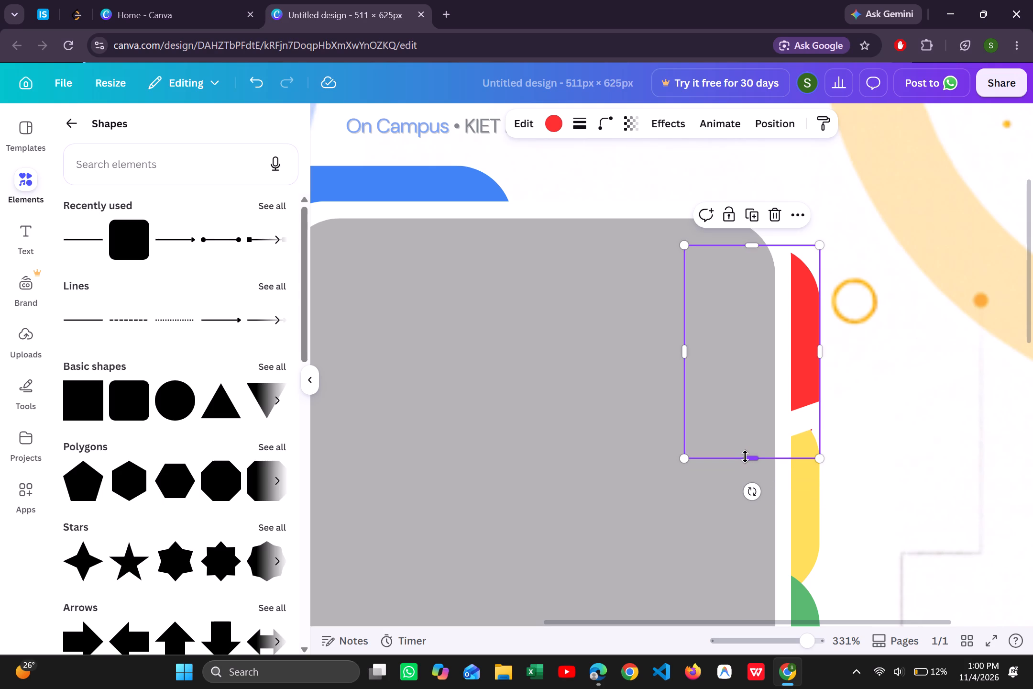
Set the white dividing line between the red and yellow accents to stroke weight 14 and nudge it slightly up.
left_click(803, 420)
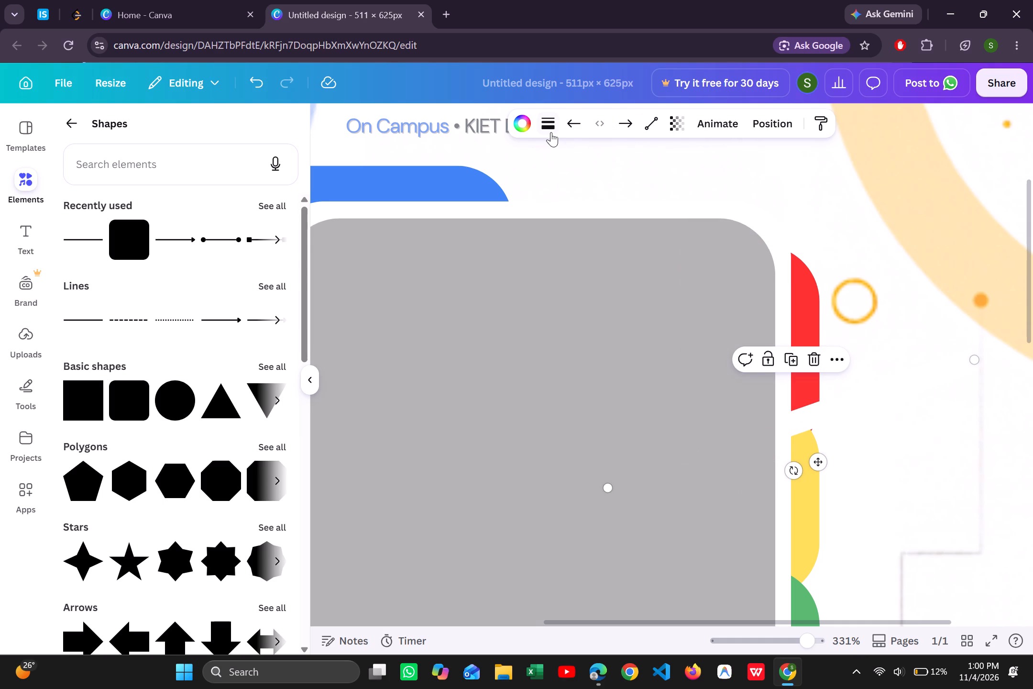
left_click(551, 132)
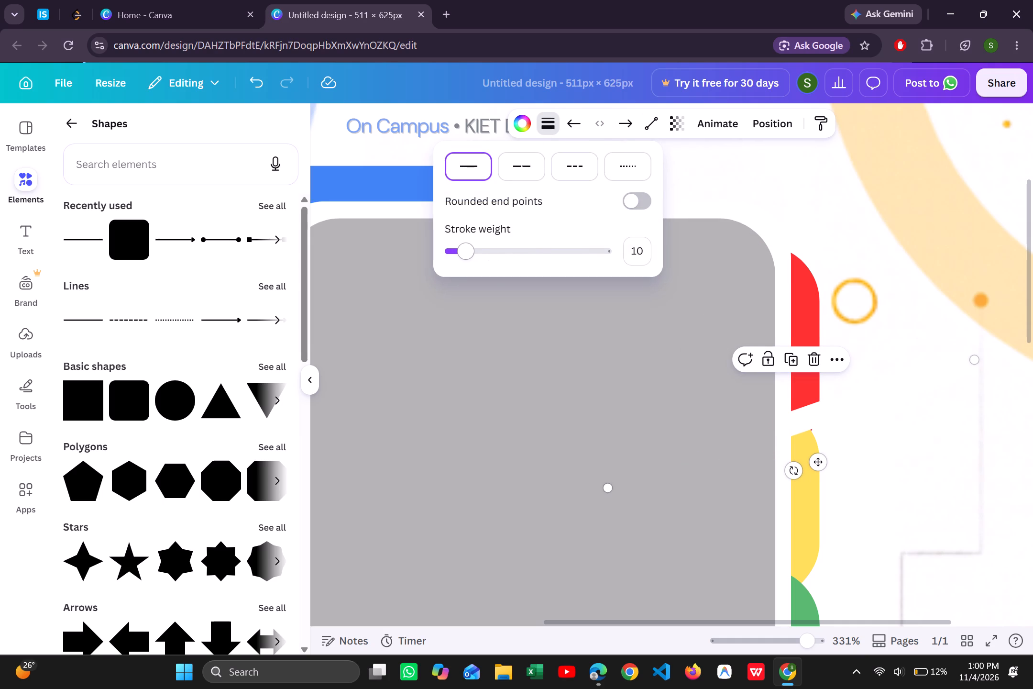
left_click(471, 252)
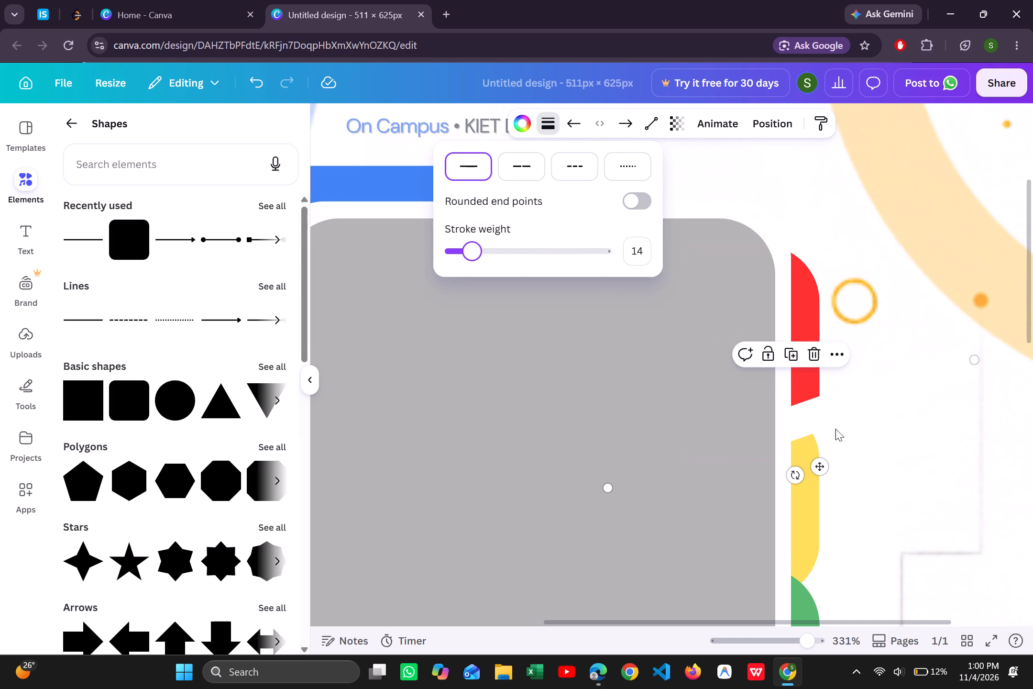
left_click(811, 417)
left_click(805, 413)
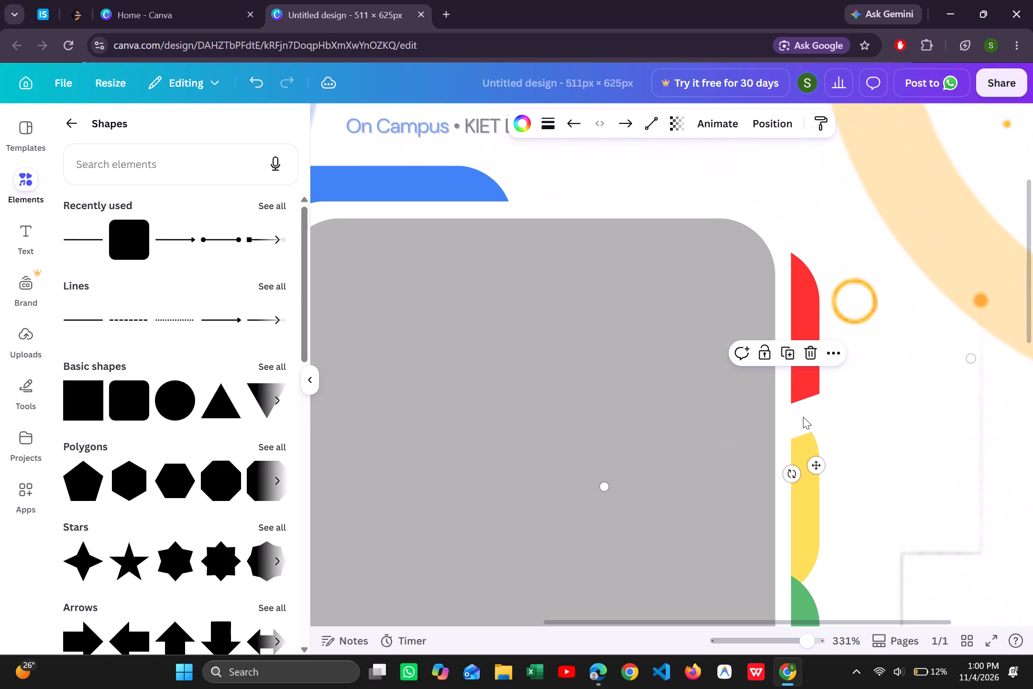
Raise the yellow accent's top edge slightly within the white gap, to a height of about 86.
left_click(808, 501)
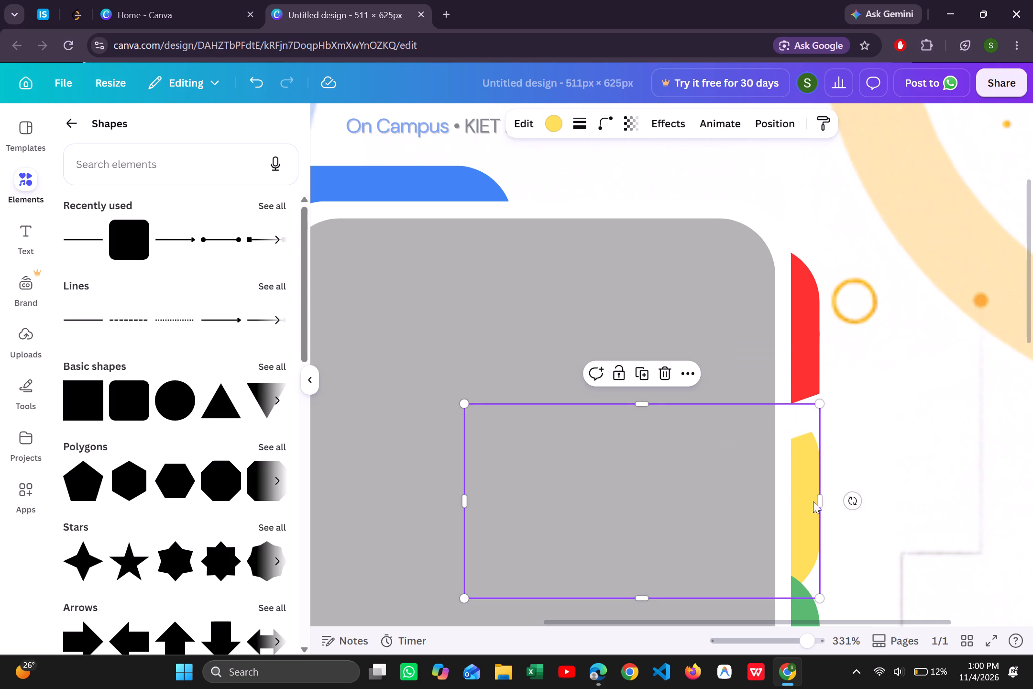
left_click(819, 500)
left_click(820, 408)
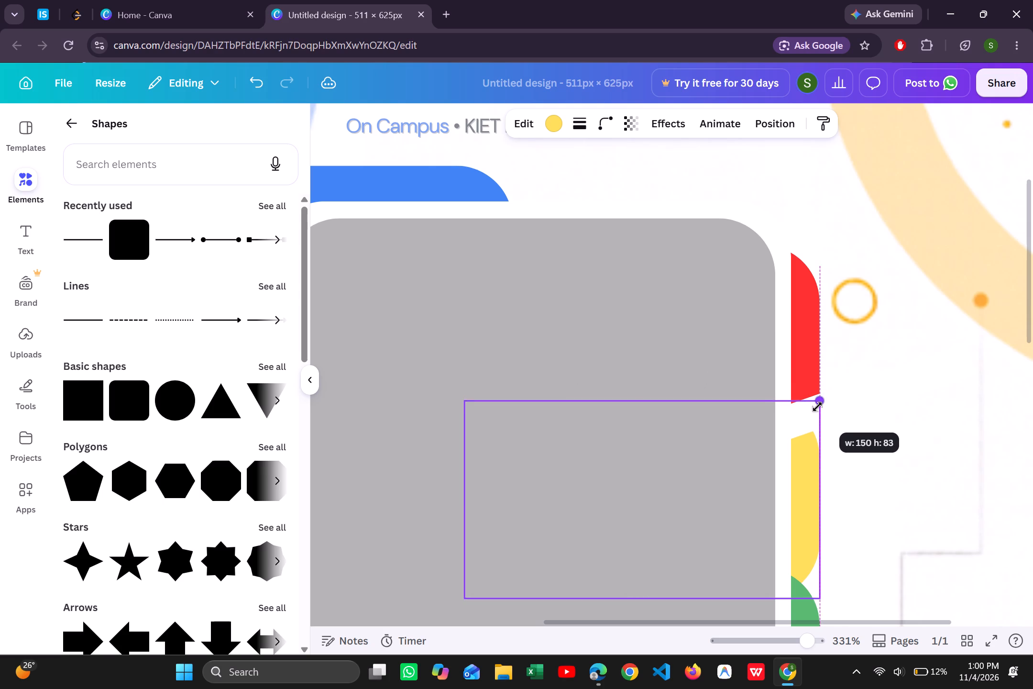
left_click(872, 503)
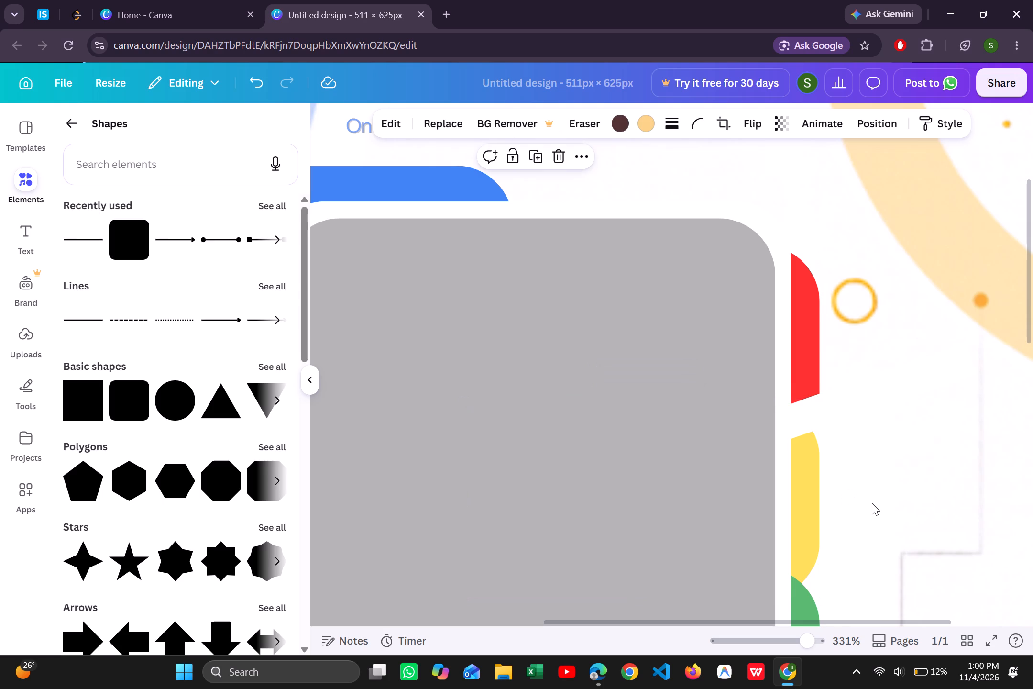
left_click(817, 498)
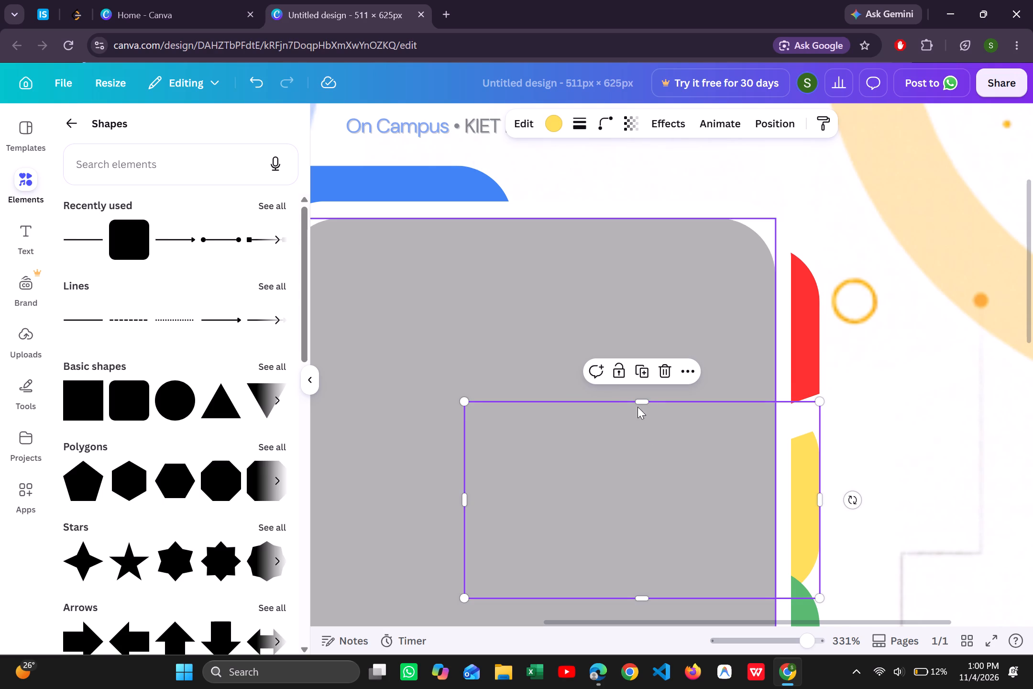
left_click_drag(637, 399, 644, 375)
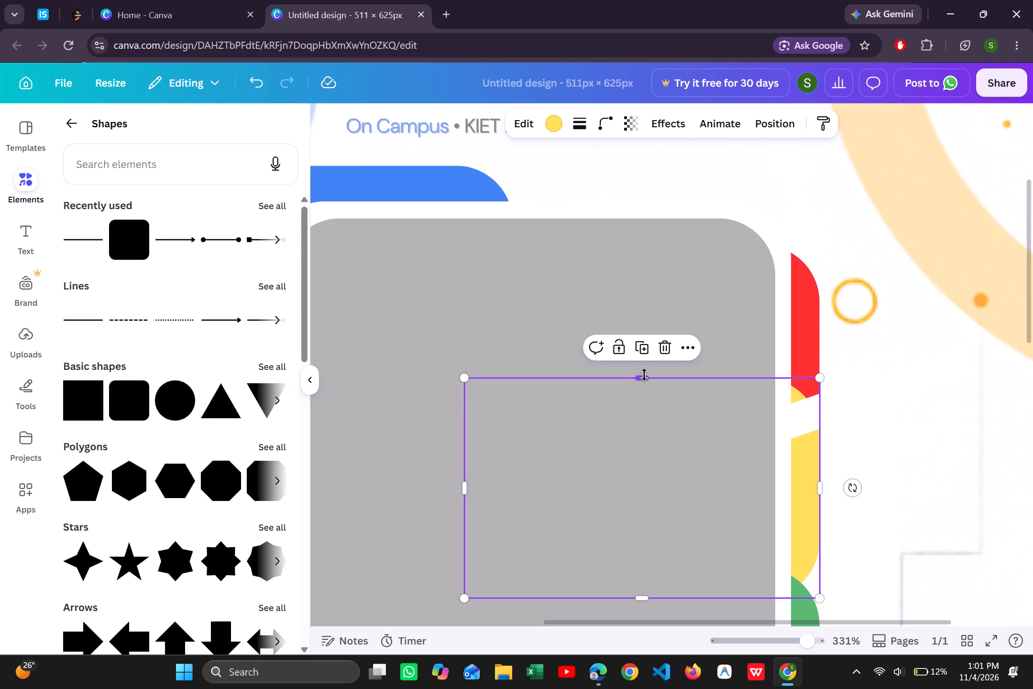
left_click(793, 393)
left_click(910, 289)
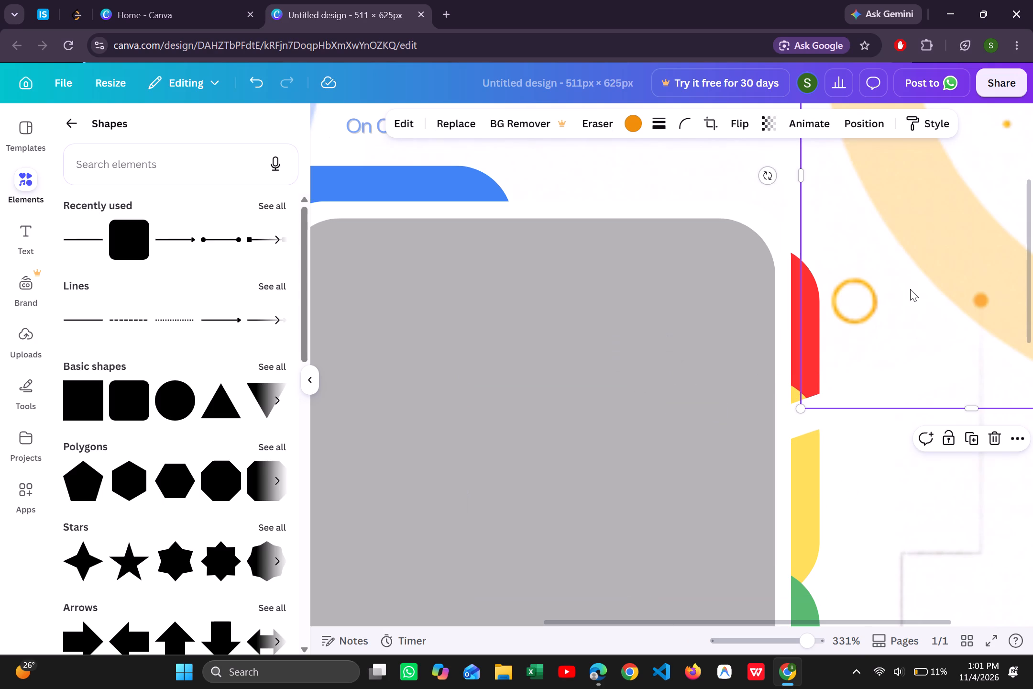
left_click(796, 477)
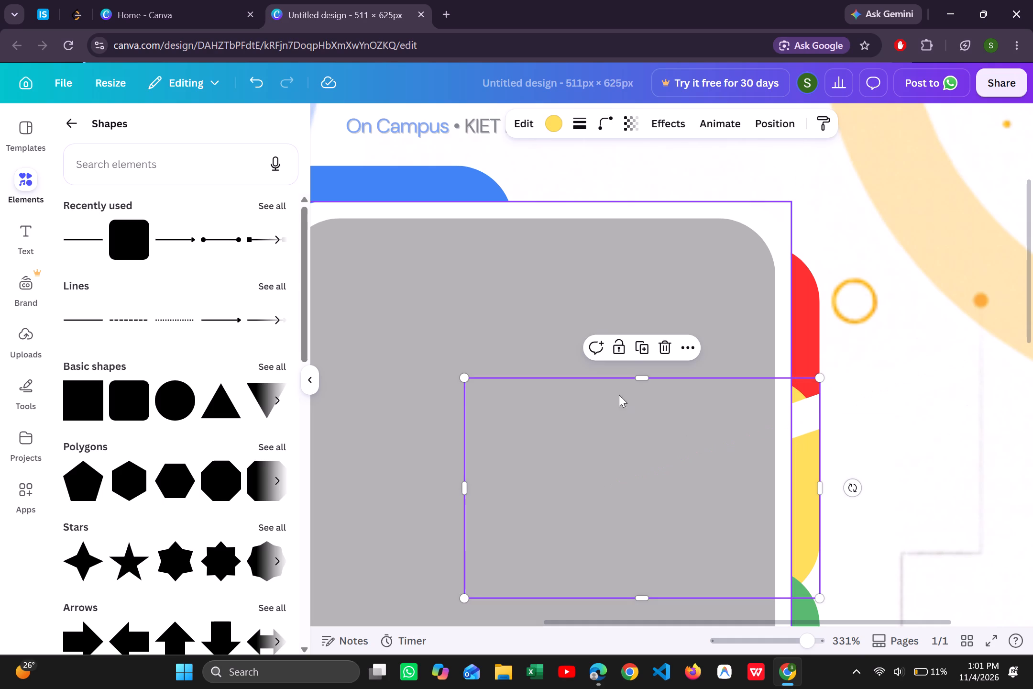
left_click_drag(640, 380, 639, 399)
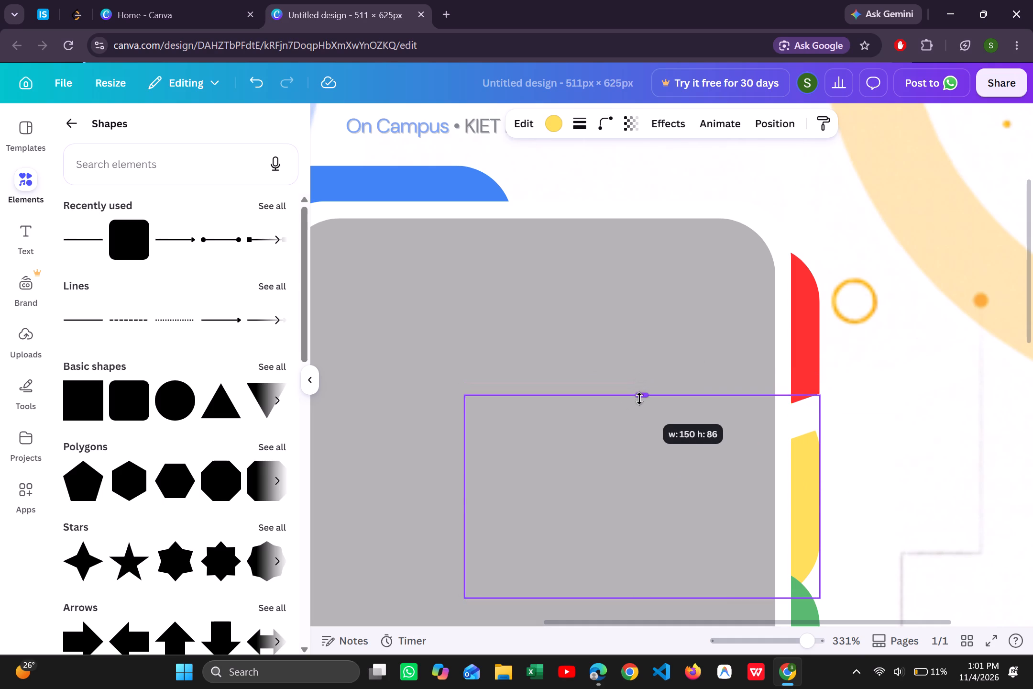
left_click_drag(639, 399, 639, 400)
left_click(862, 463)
Add a basic square shape to the page and fill it with yellow #ffde59.
scroll(862, 463, "down", 1)
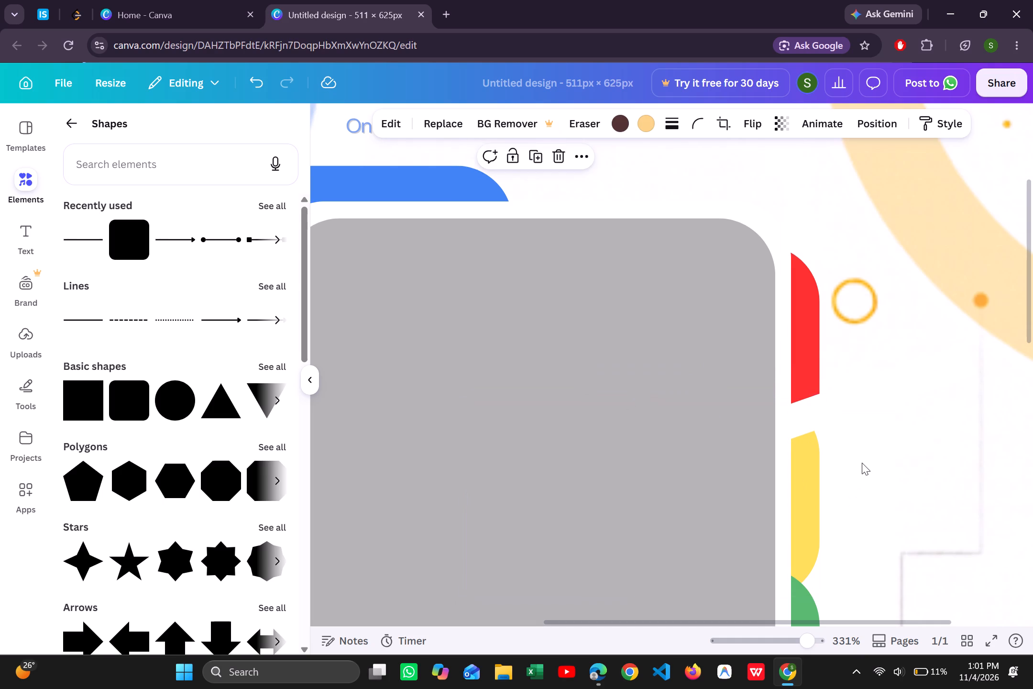
scroll(862, 463, "down", 2)
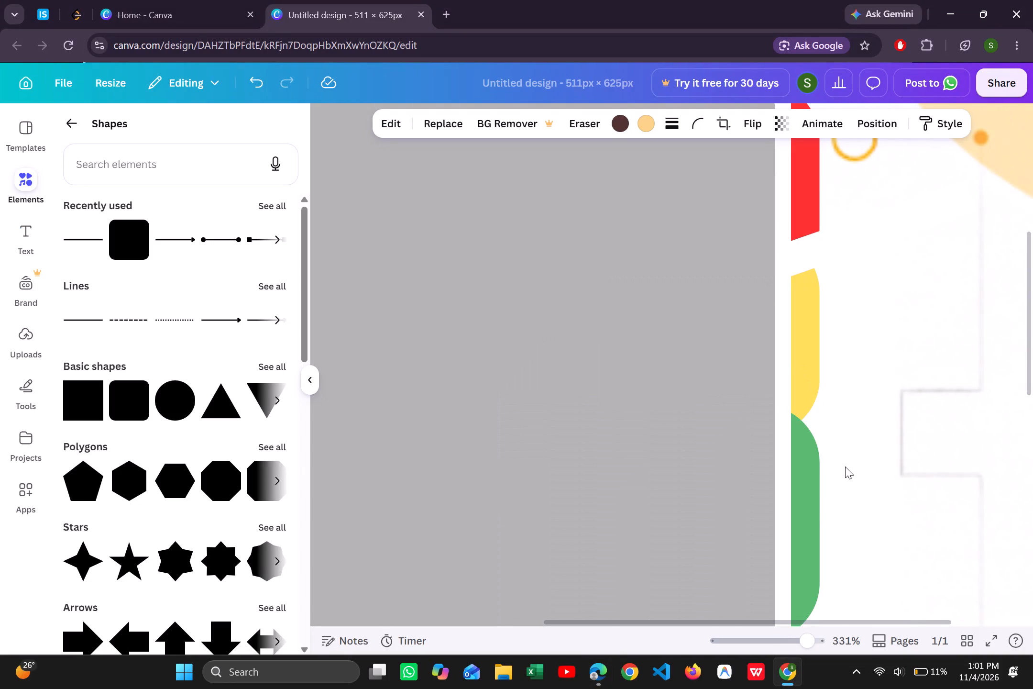
left_click(804, 520)
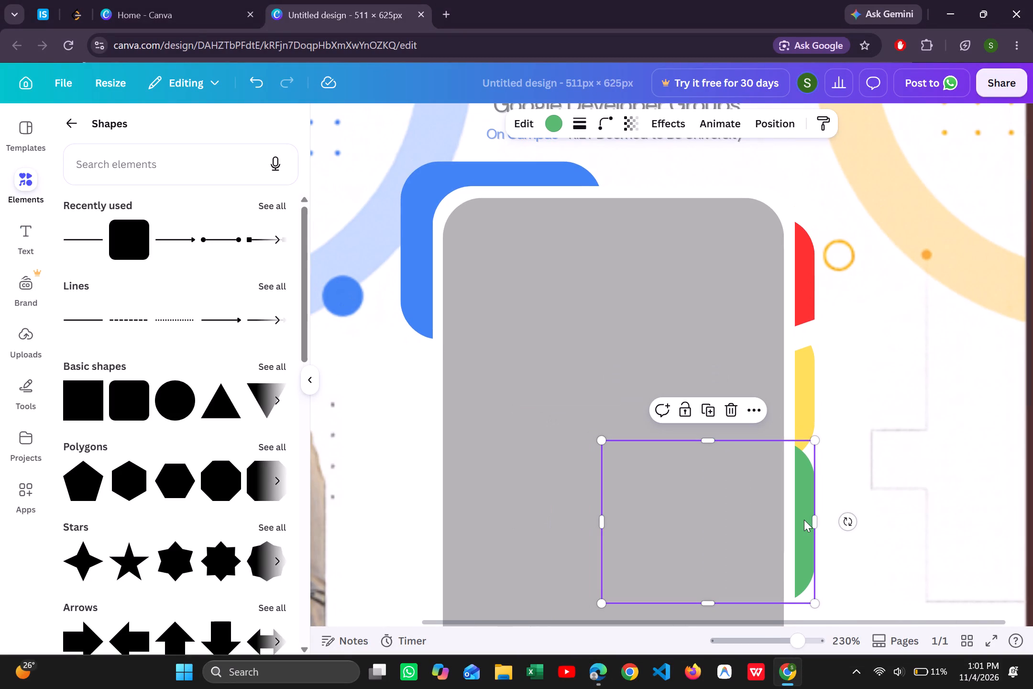
left_click(801, 421)
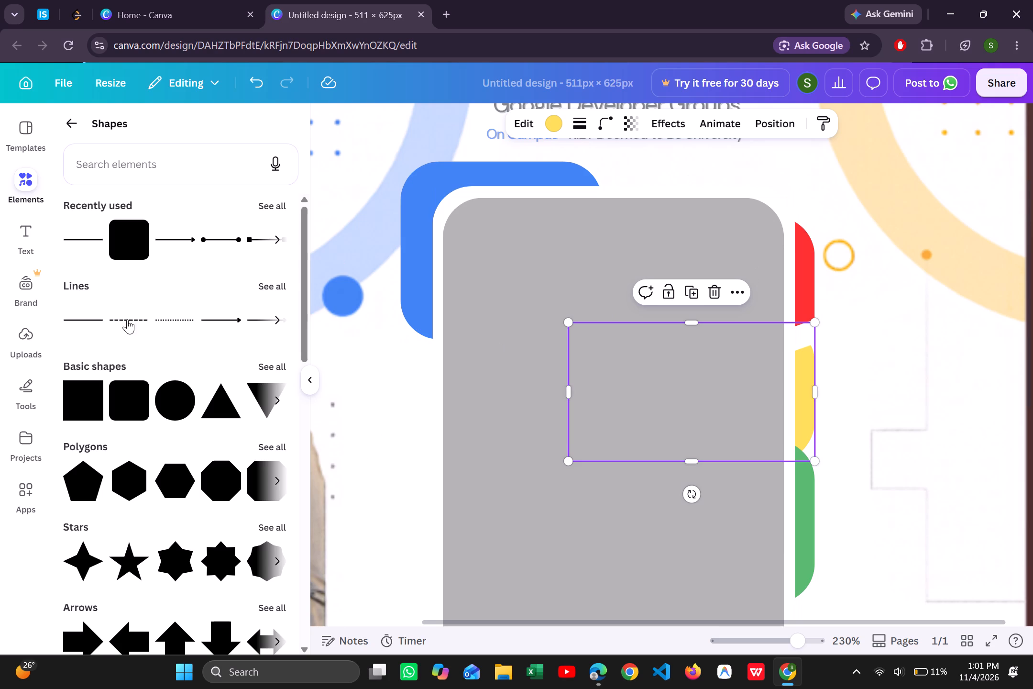
left_click(84, 402)
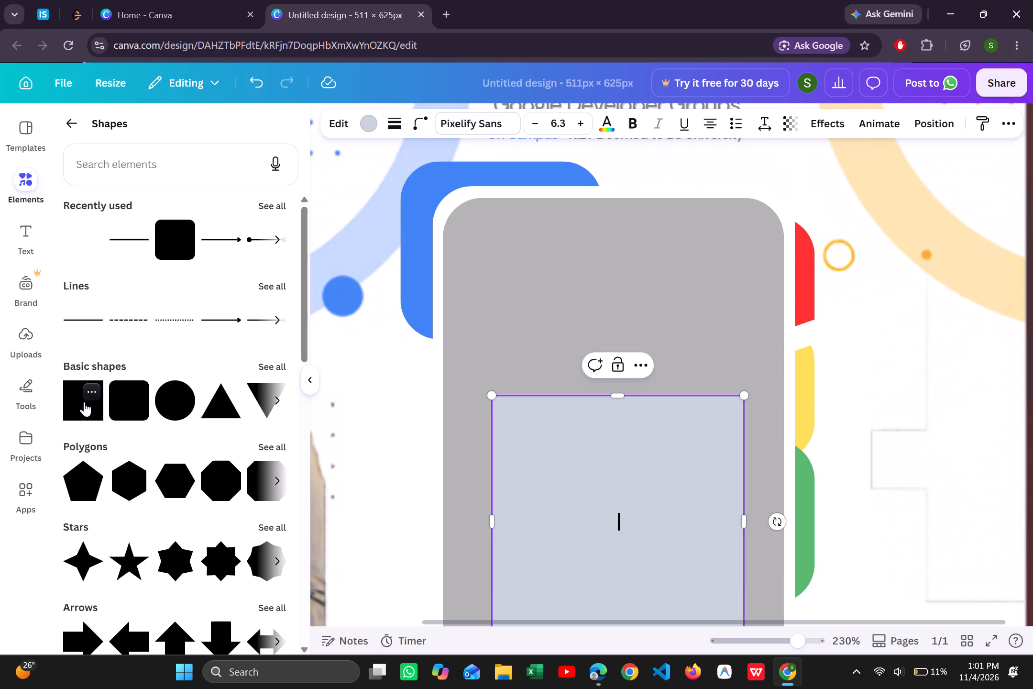
left_click(366, 132)
left_click(211, 228)
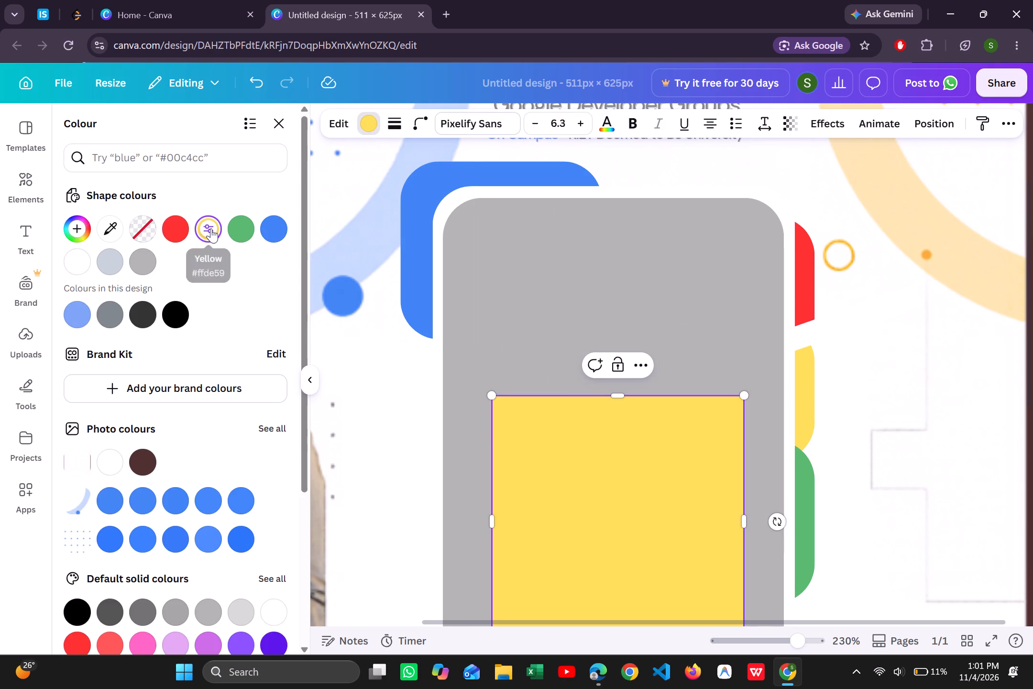
Delete the old rounded yellow accent between the red and green accents.
left_click(804, 400)
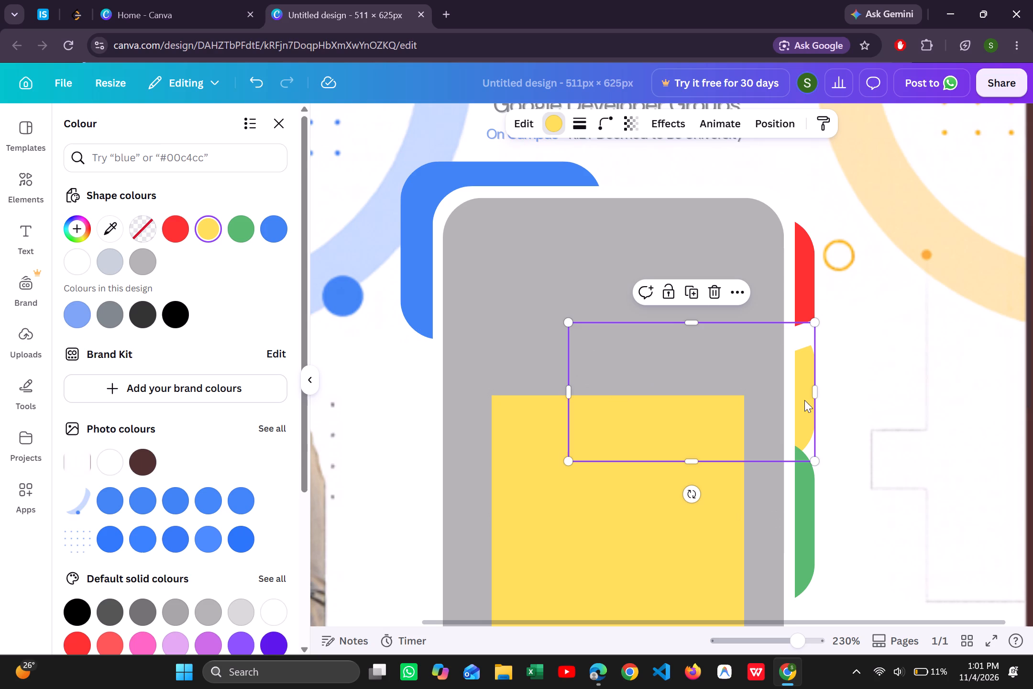
left_click(710, 290)
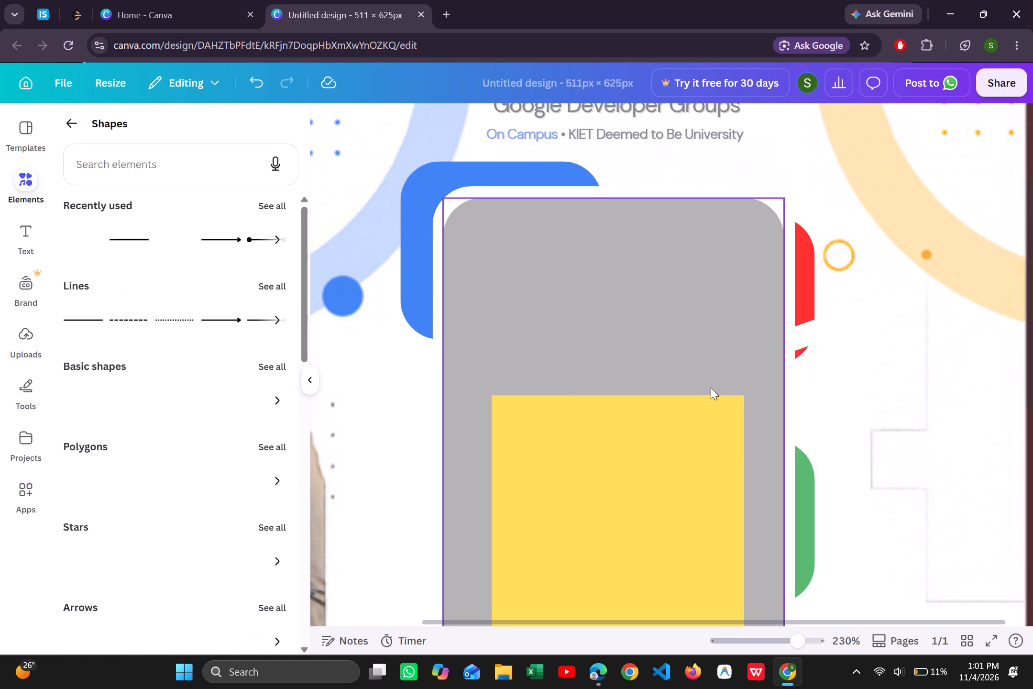
Shrink the new yellow square and place it between the red and green accents, its right edge in line with theirs.
left_click_drag(686, 502, 759, 443)
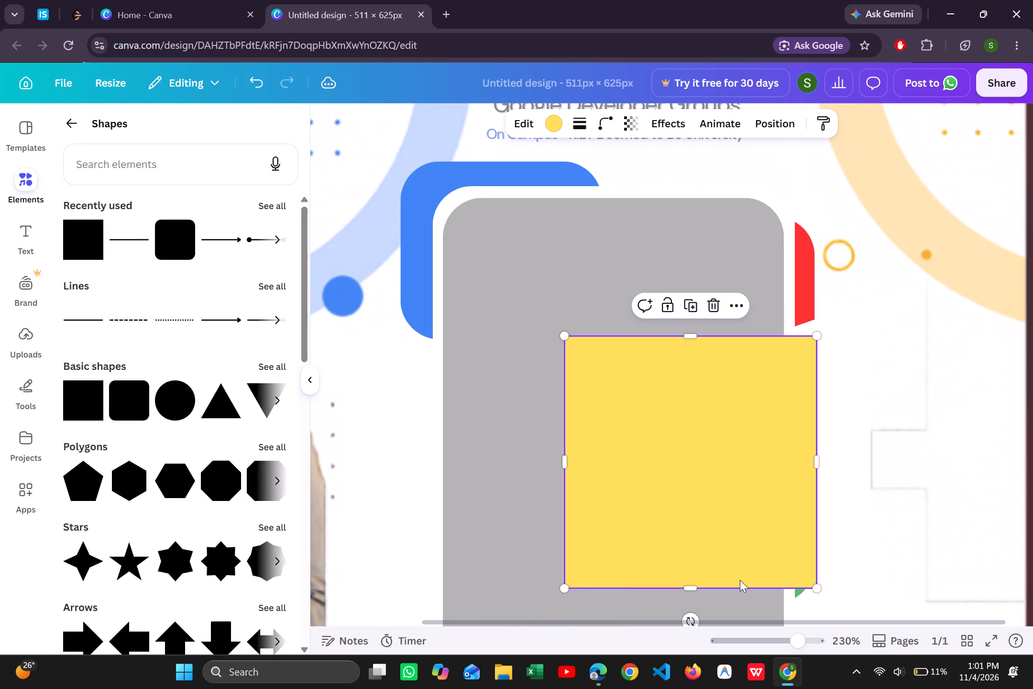
left_click_drag(686, 588, 698, 423)
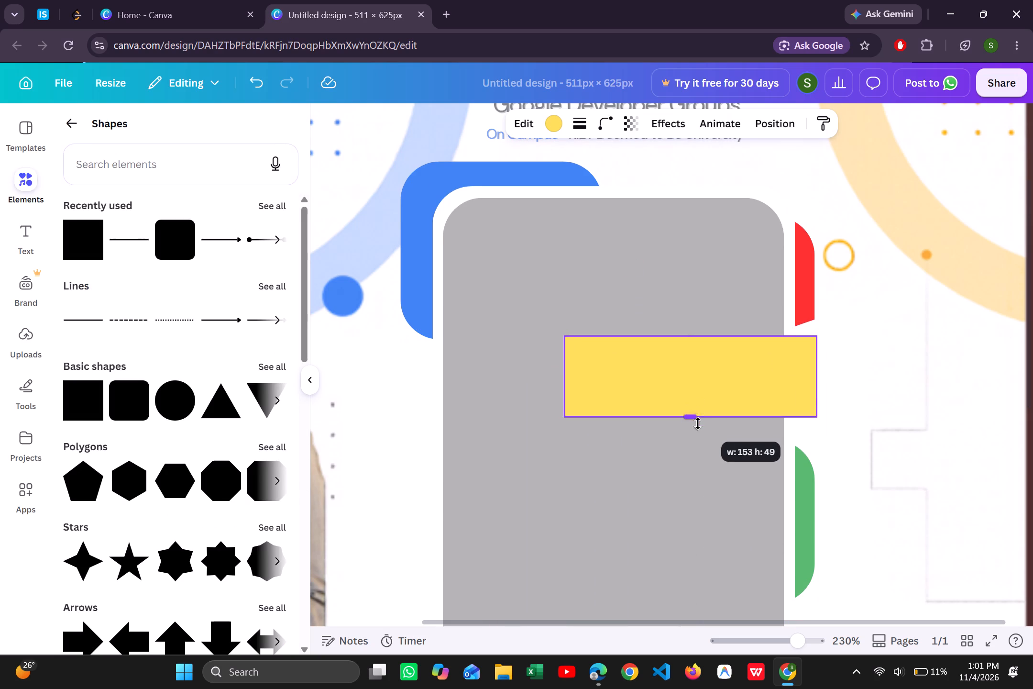
left_click_drag(698, 423, 697, 425)
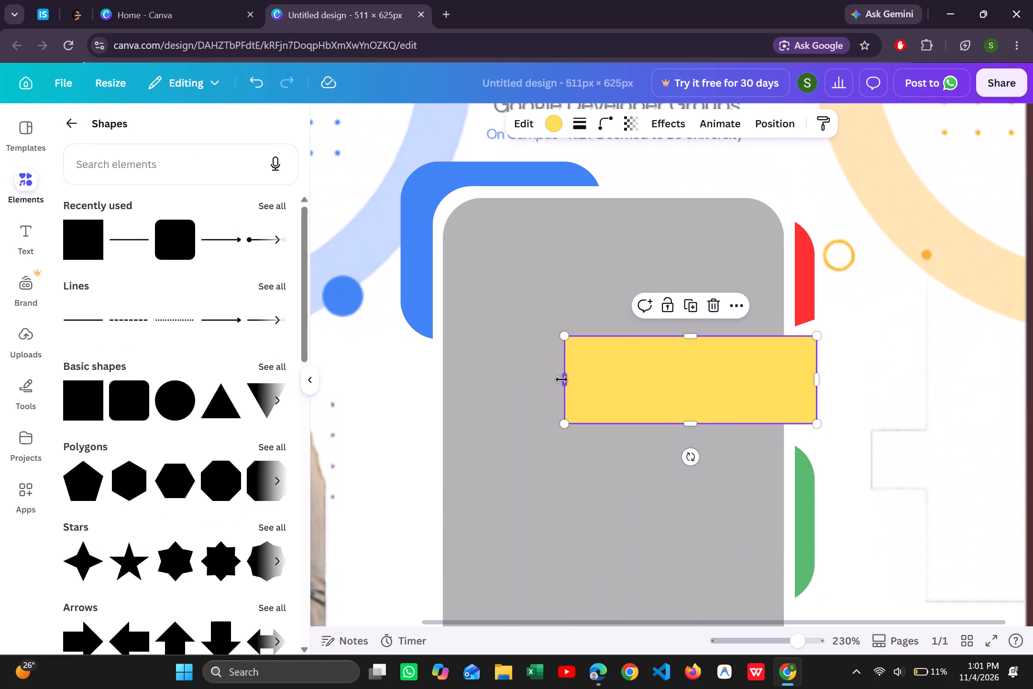
left_click(561, 379)
left_click_drag(561, 379, 744, 381)
left_click(786, 378)
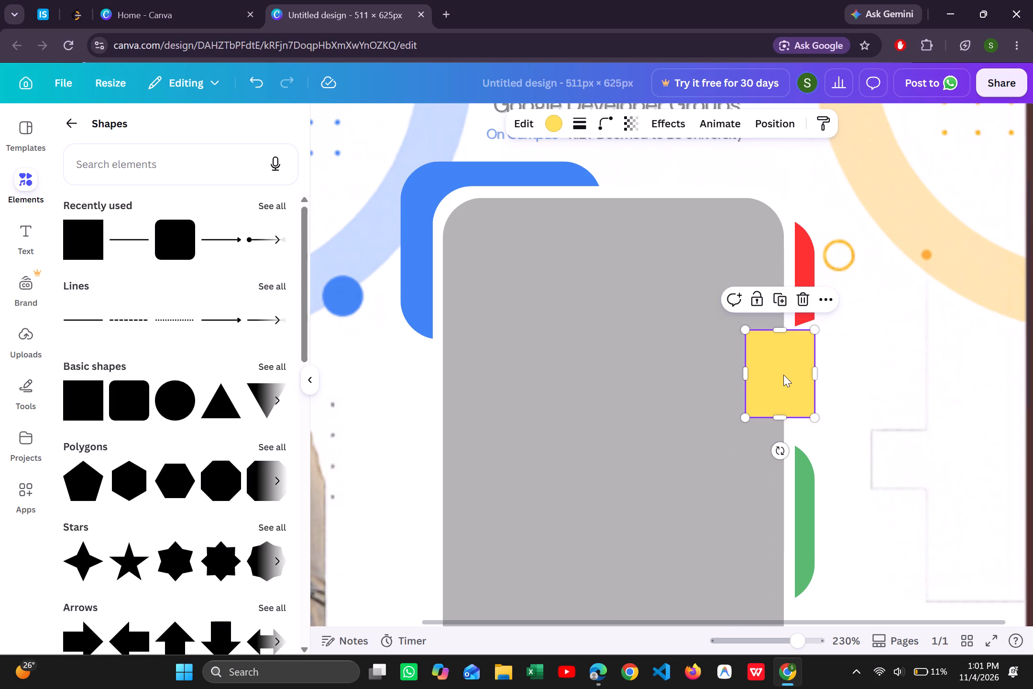
Send the new yellow square backward one layer, behind the grey photo frame.
left_click(823, 306)
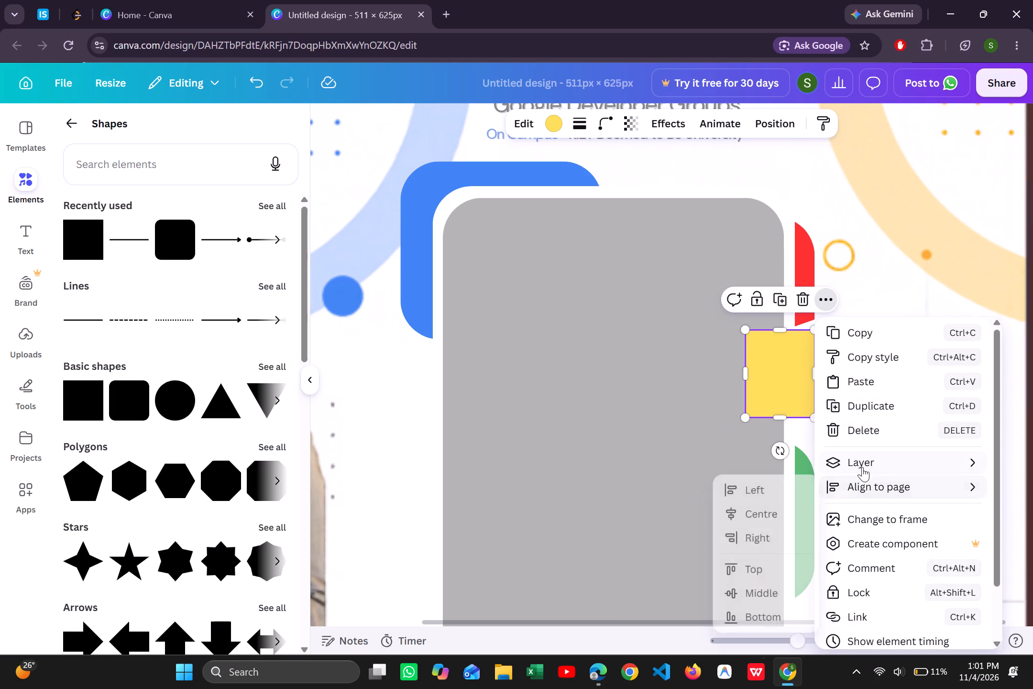
left_click(733, 514)
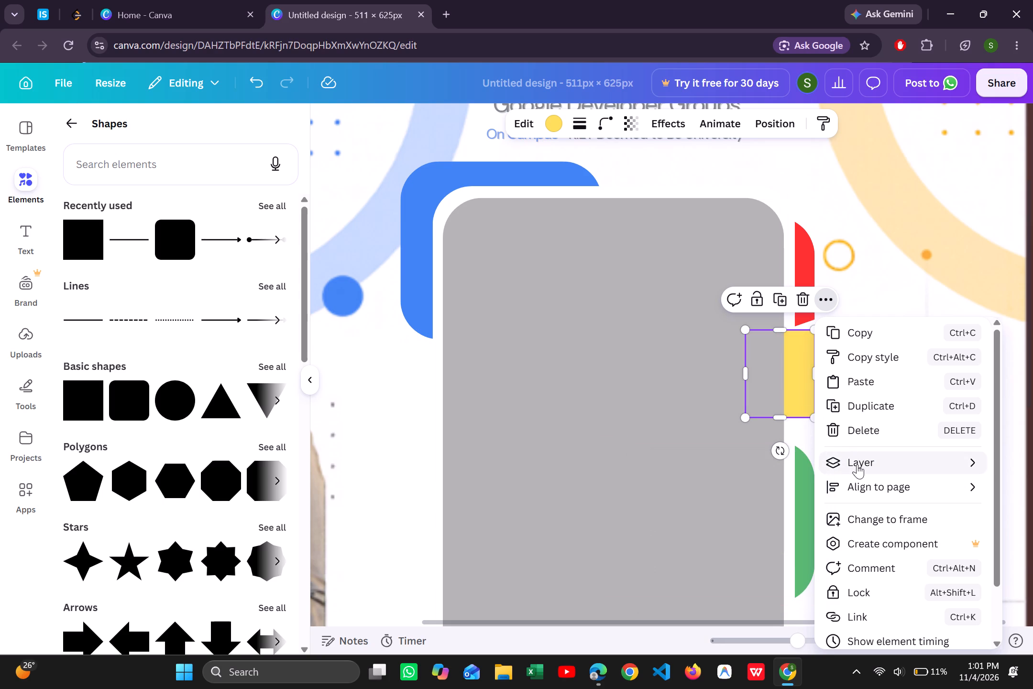
Send the yellow square backward two more layers, behind the white diagonal line and the white border around the photo frame.
left_click(728, 507)
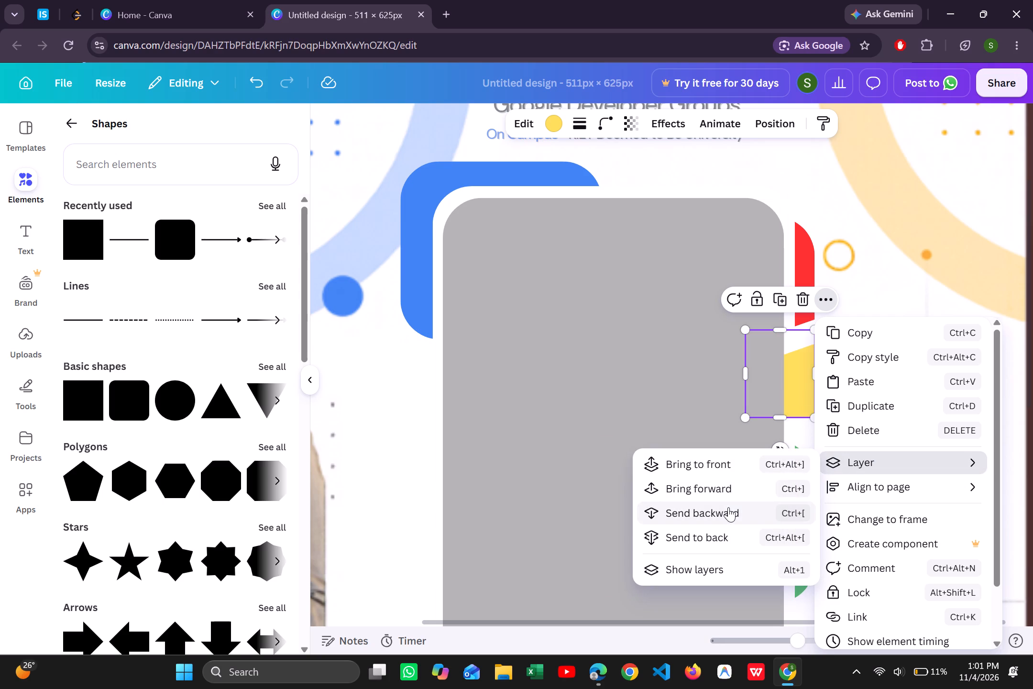
left_click(955, 195)
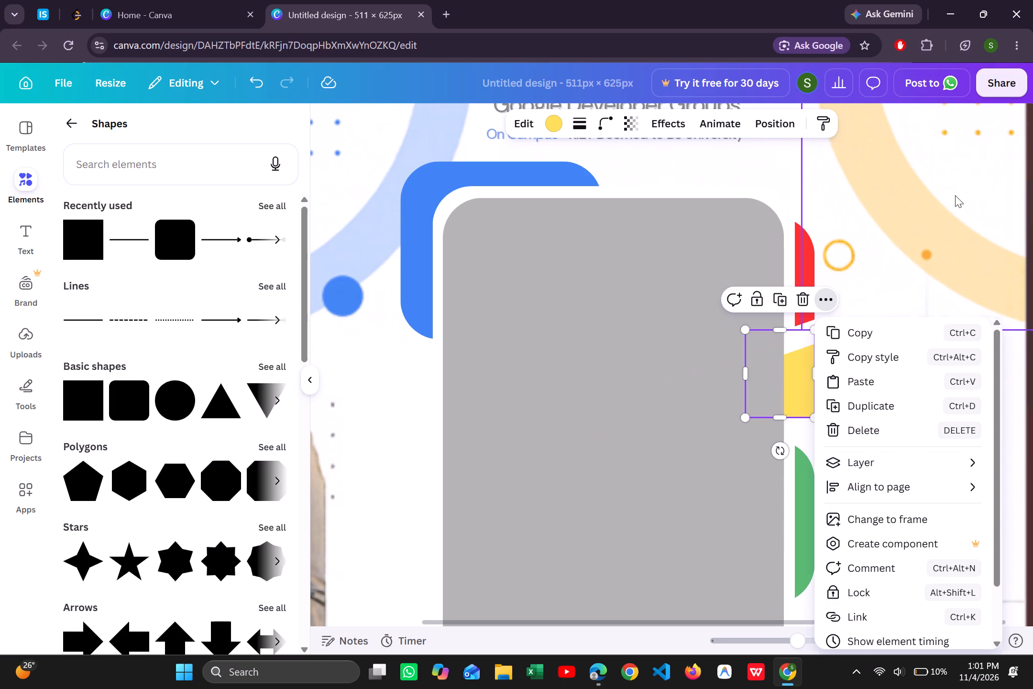
left_click_drag(812, 372, 800, 381)
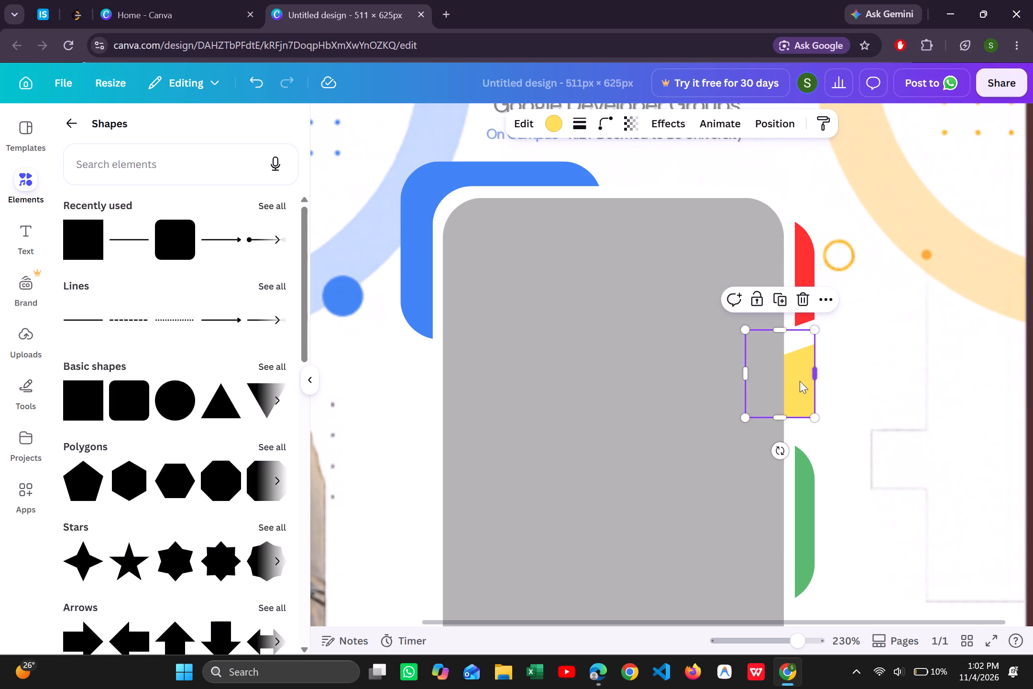
left_click_drag(800, 381, 797, 382)
left_click_drag(797, 382, 814, 377)
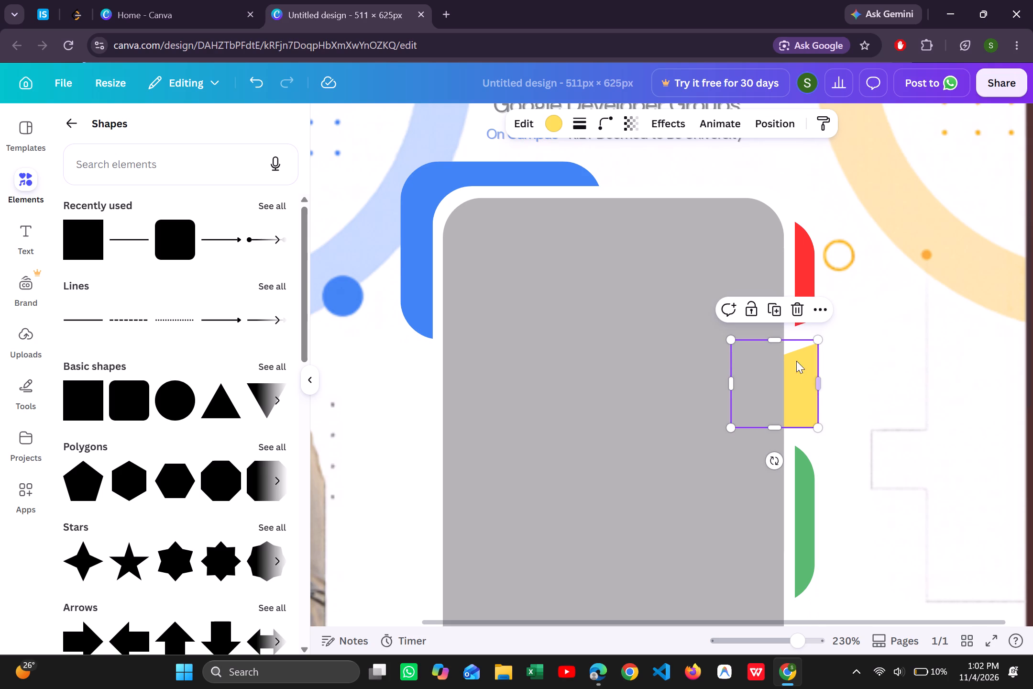
left_click(793, 326)
left_click(810, 380)
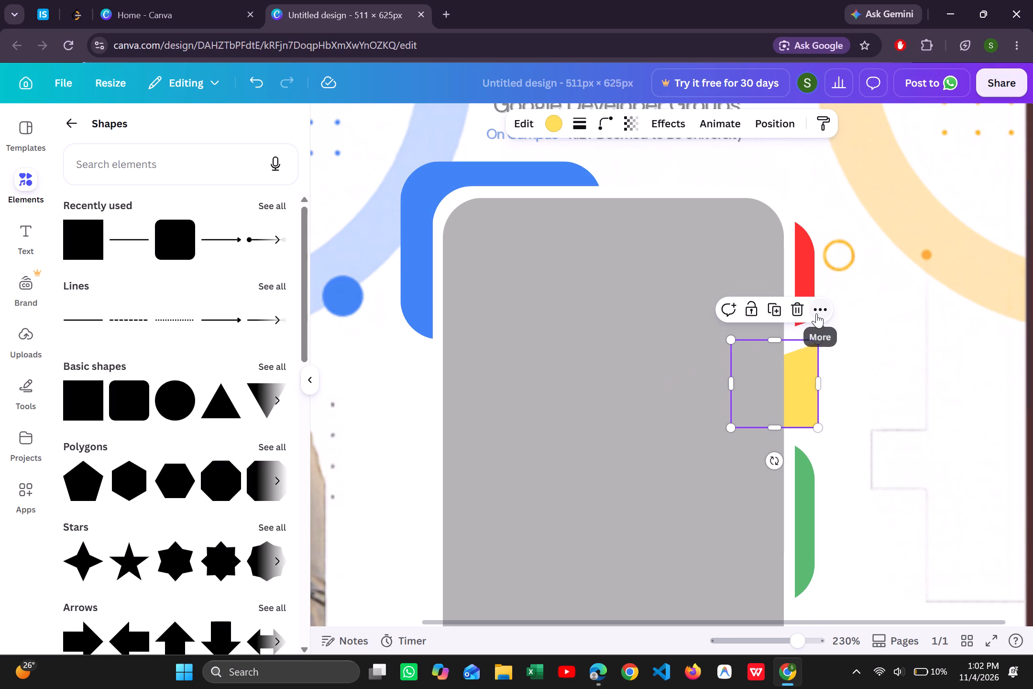
left_click(816, 313)
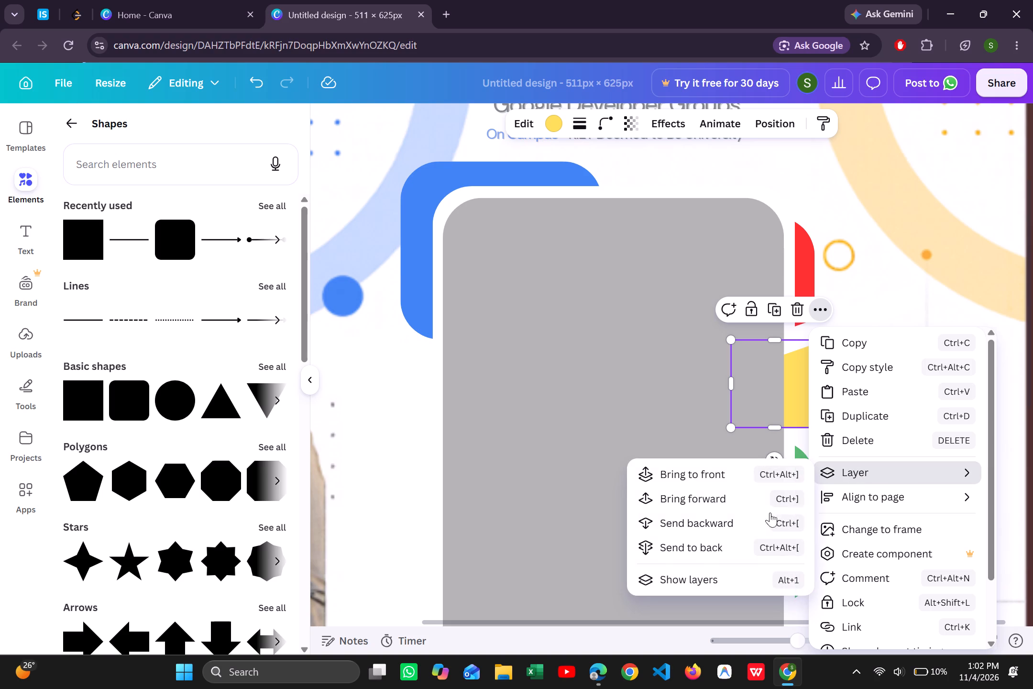
left_click(725, 519)
left_click(922, 224)
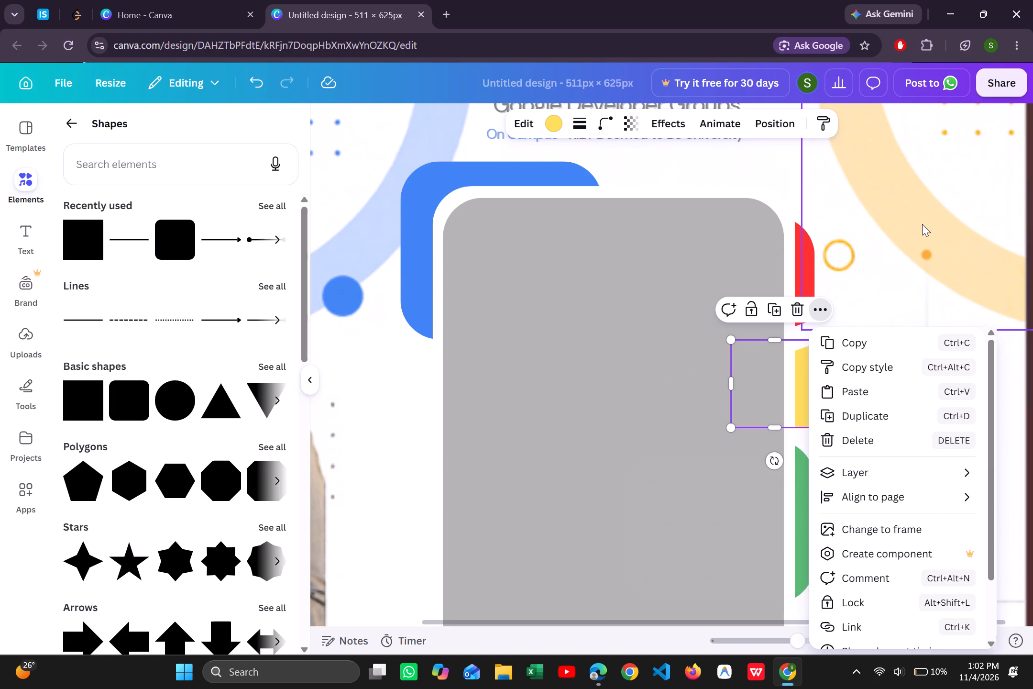
Shorten the yellow square and reposition it between the red and green accents, its right edge in line with theirs.
left_click_drag(815, 382, 809, 383)
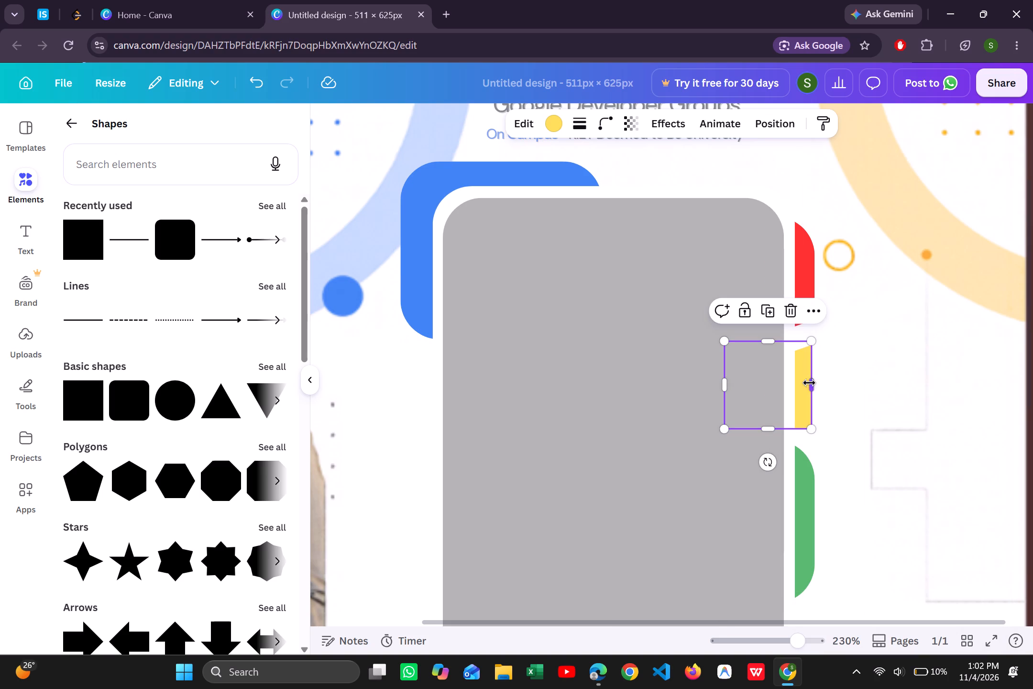
left_click_drag(771, 344, 779, 338)
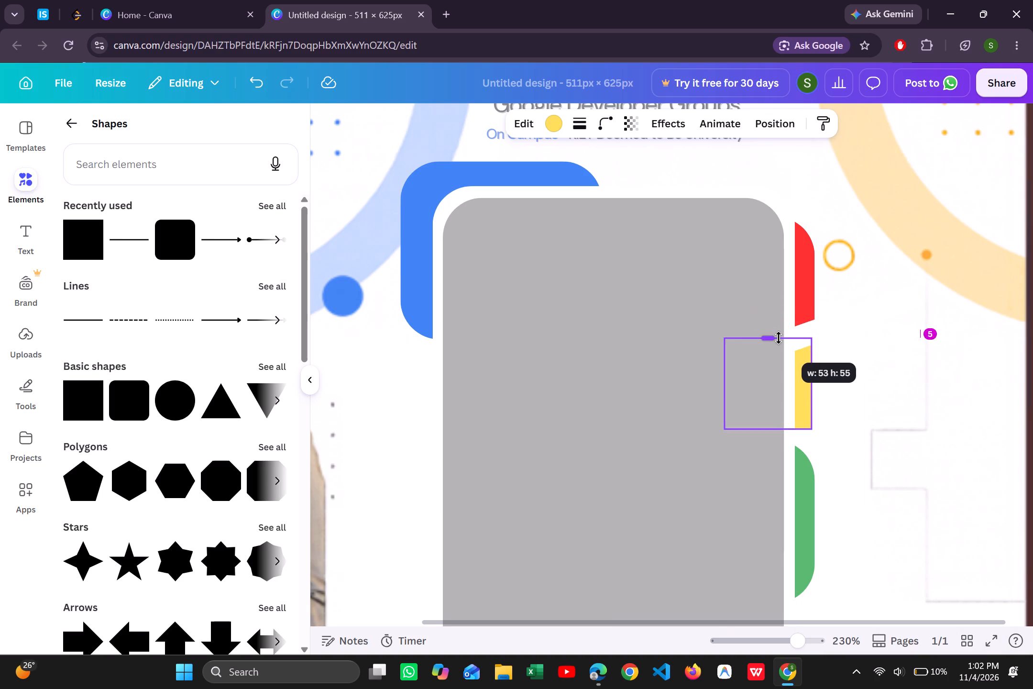
left_click_drag(779, 338, 779, 364)
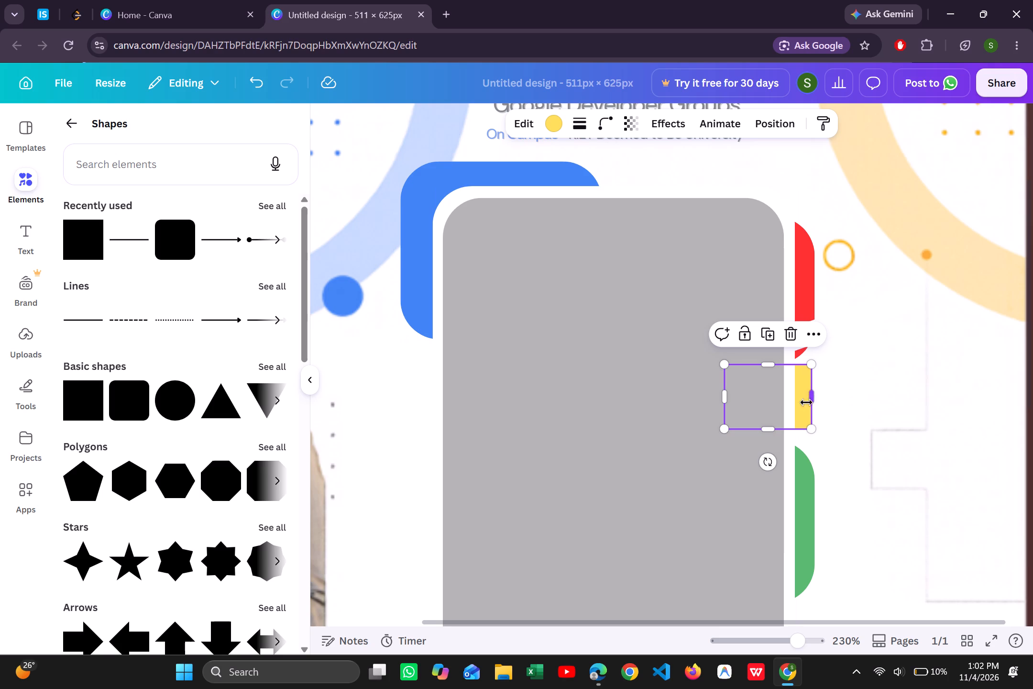
left_click_drag(800, 407, 800, 389)
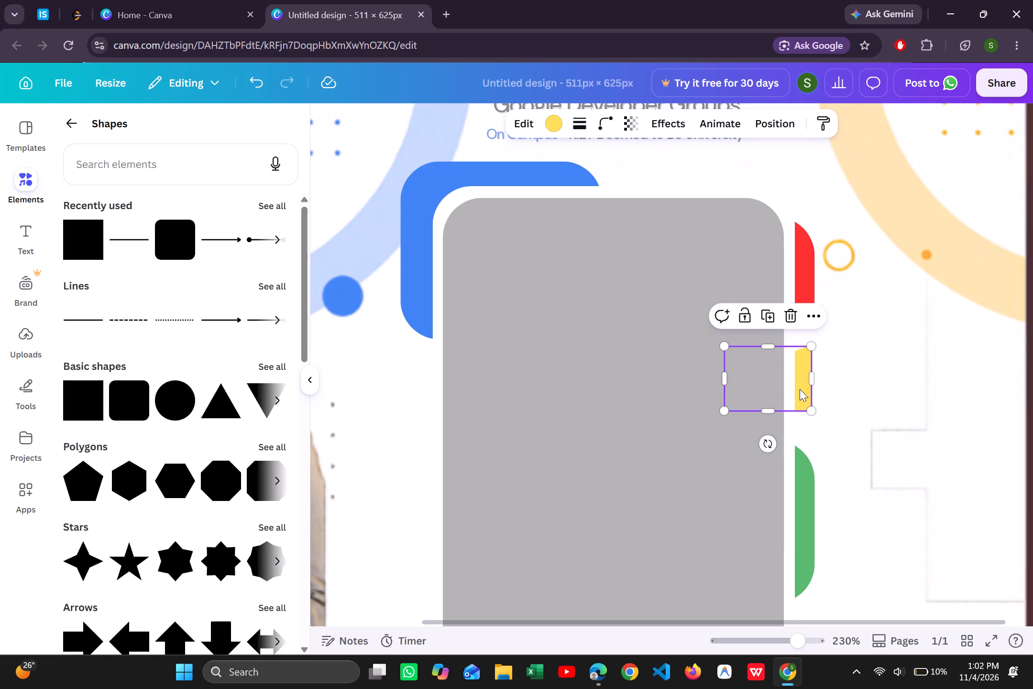
left_click_drag(800, 389, 800, 409)
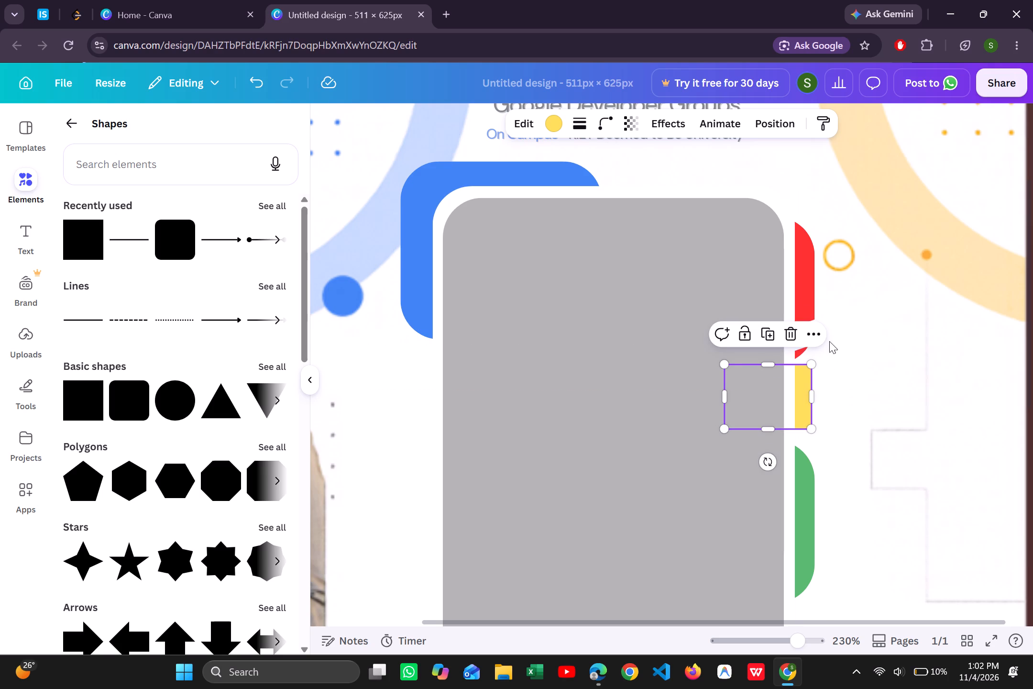
left_click(866, 371)
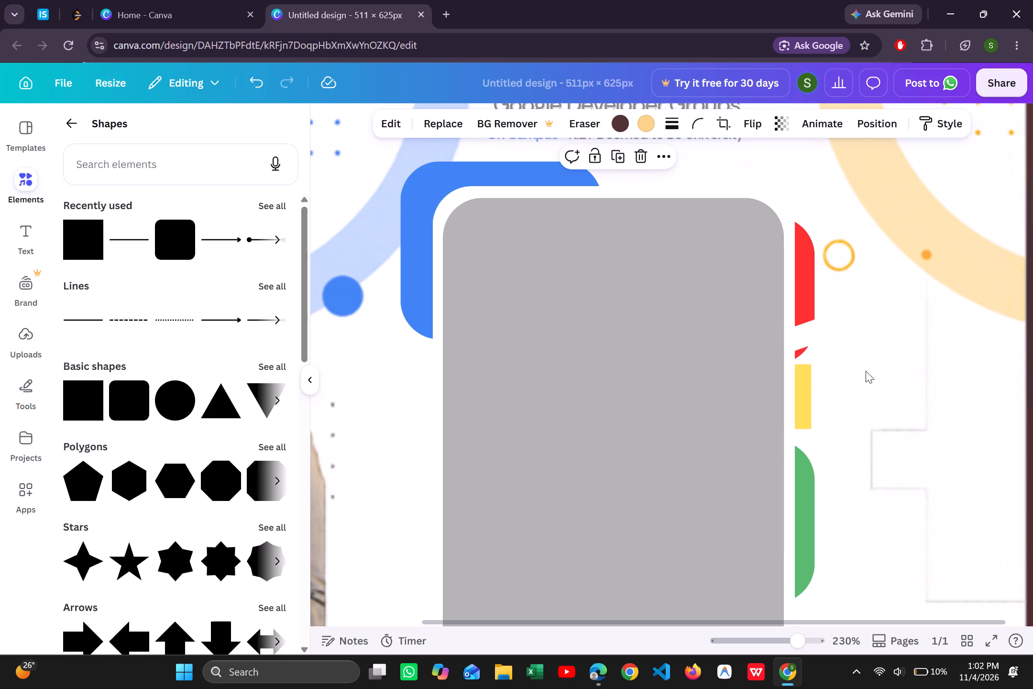
left_click_drag(805, 393, 810, 377)
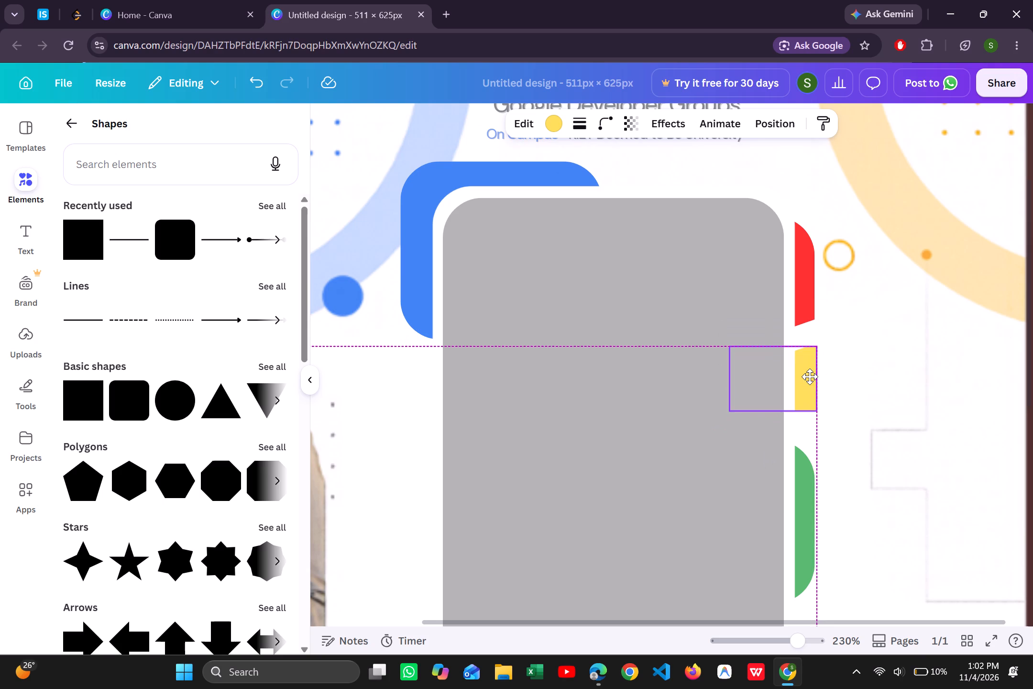
left_click_drag(810, 377, 807, 377)
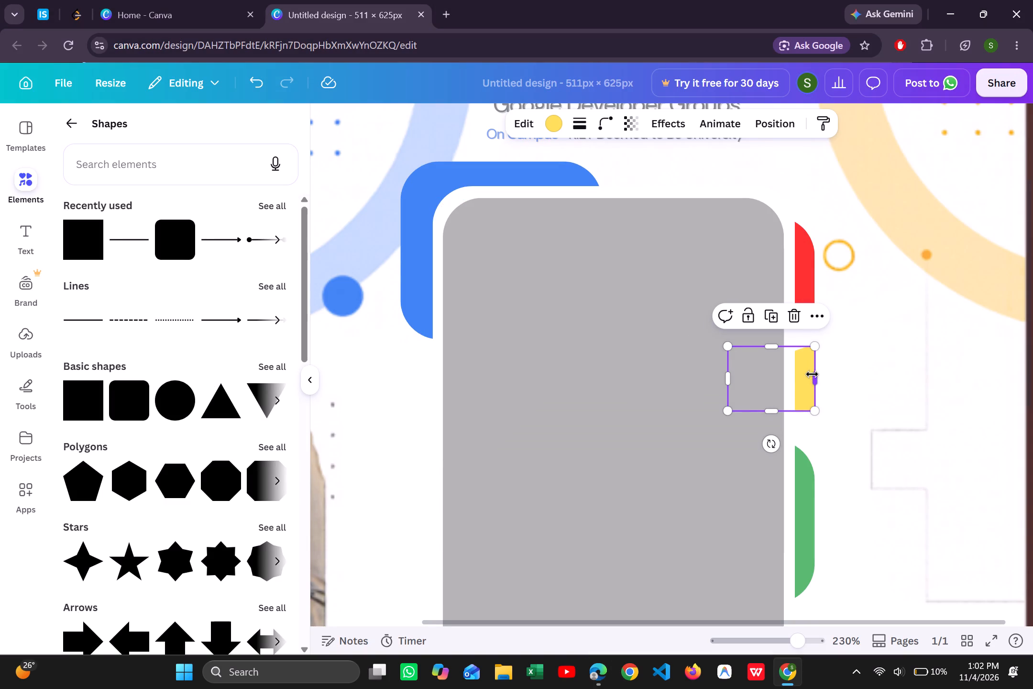
left_click(812, 374)
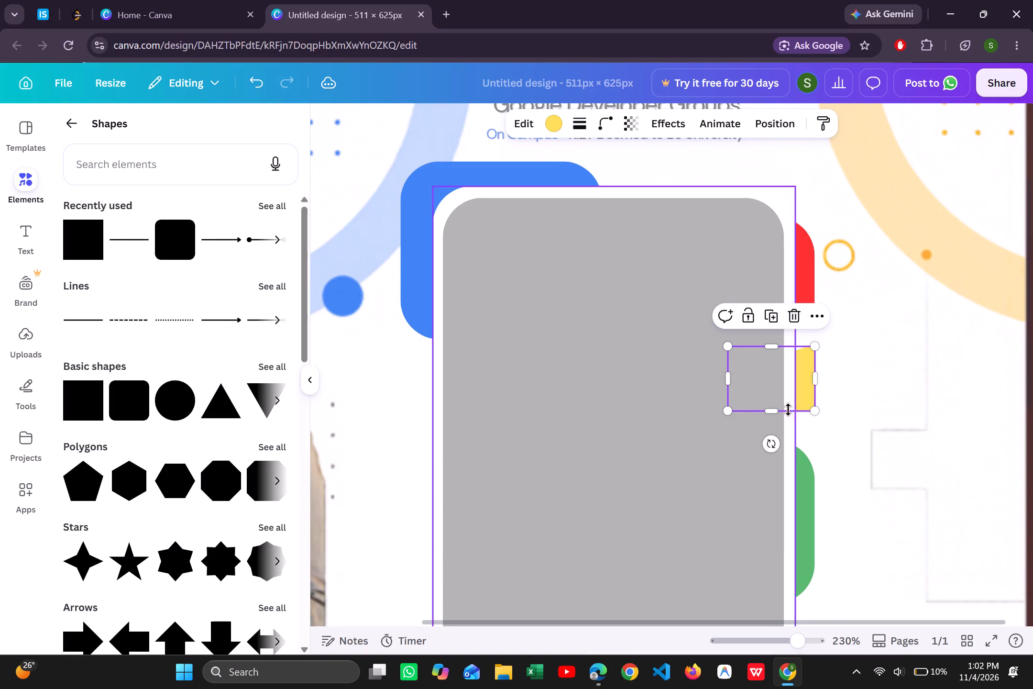
Stretch the yellow square down to the top of the green accent's bounds and slightly up beneath the white diagonal line.
left_click_drag(771, 414, 775, 445)
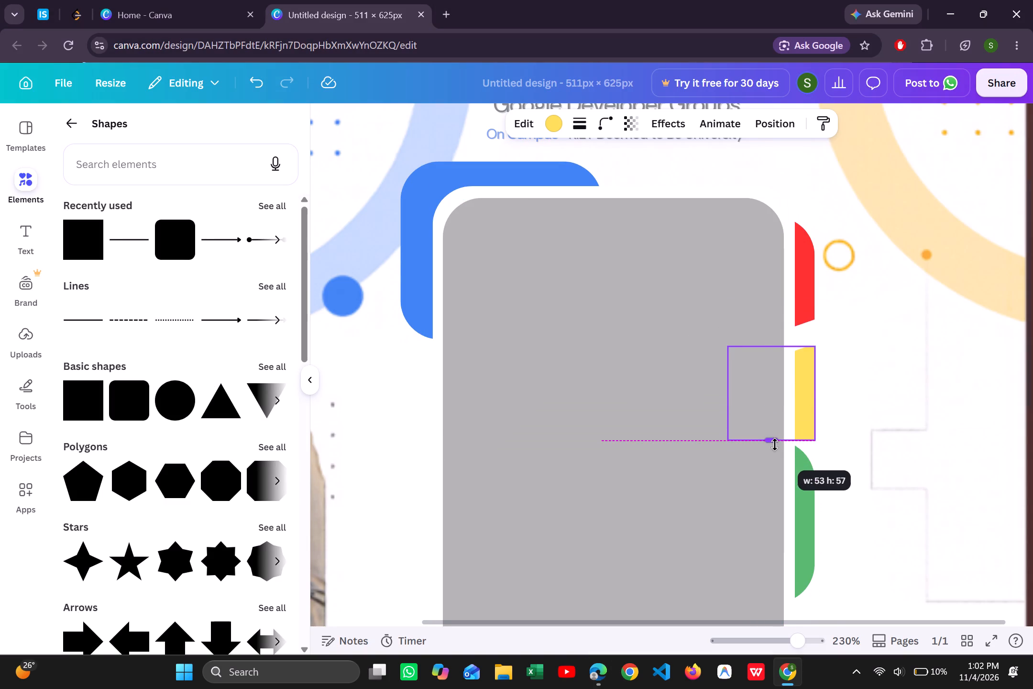
left_click_drag(775, 445, 775, 445)
left_click(835, 321)
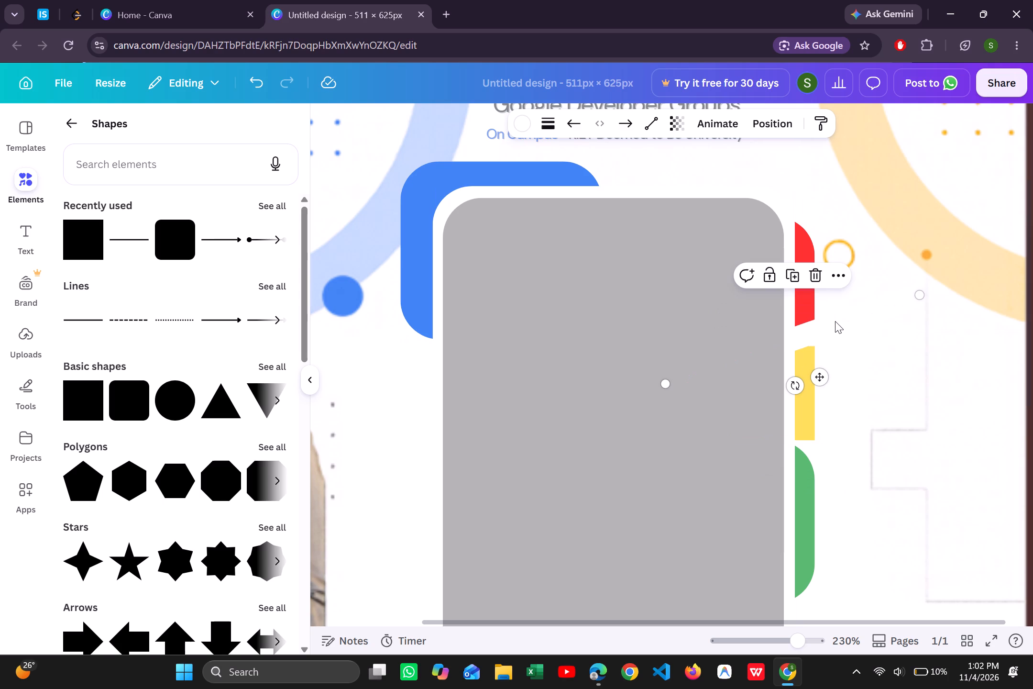
left_click(803, 362)
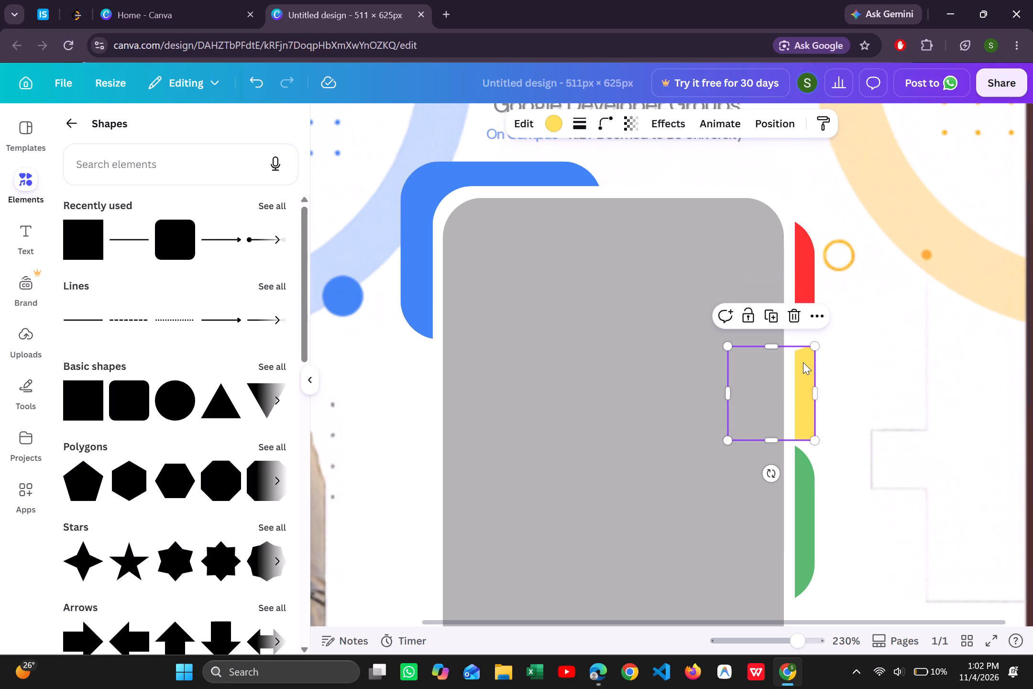
left_click_drag(775, 347, 772, 341)
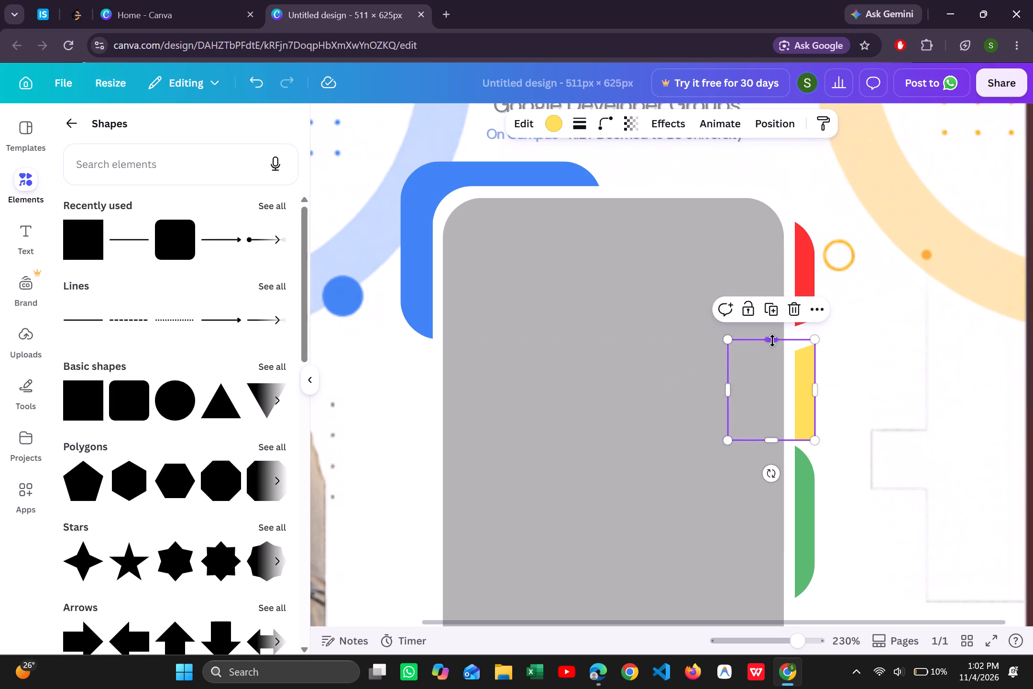
Set the stroke weight of the white diagonal line between the red and yellow accents to 9.
left_click(825, 332)
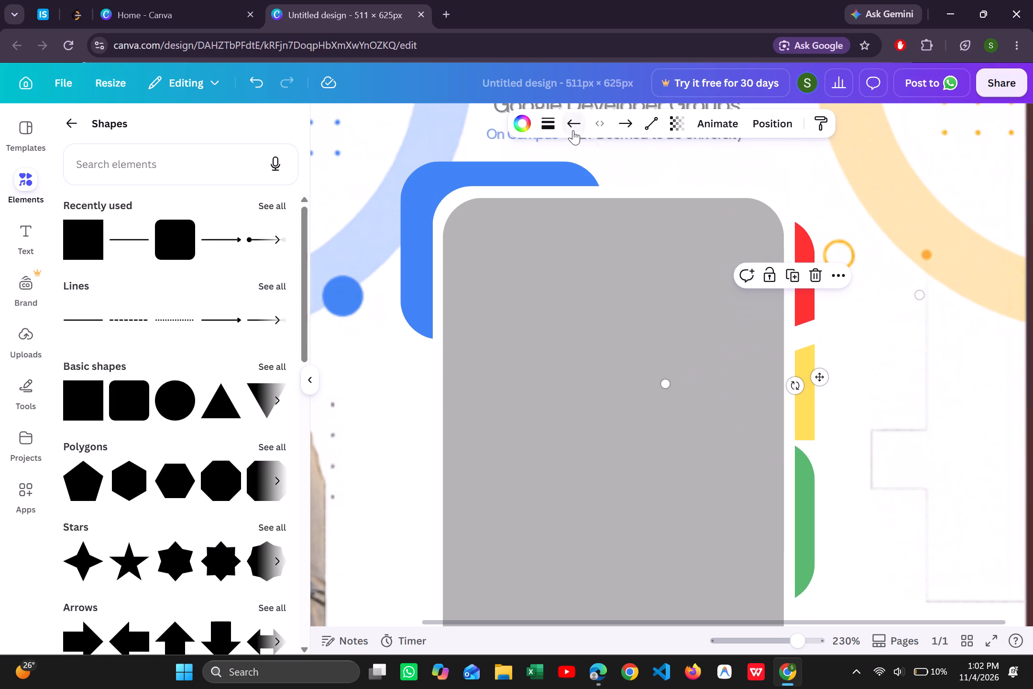
left_click(557, 129)
left_click_drag(475, 247, 474, 247)
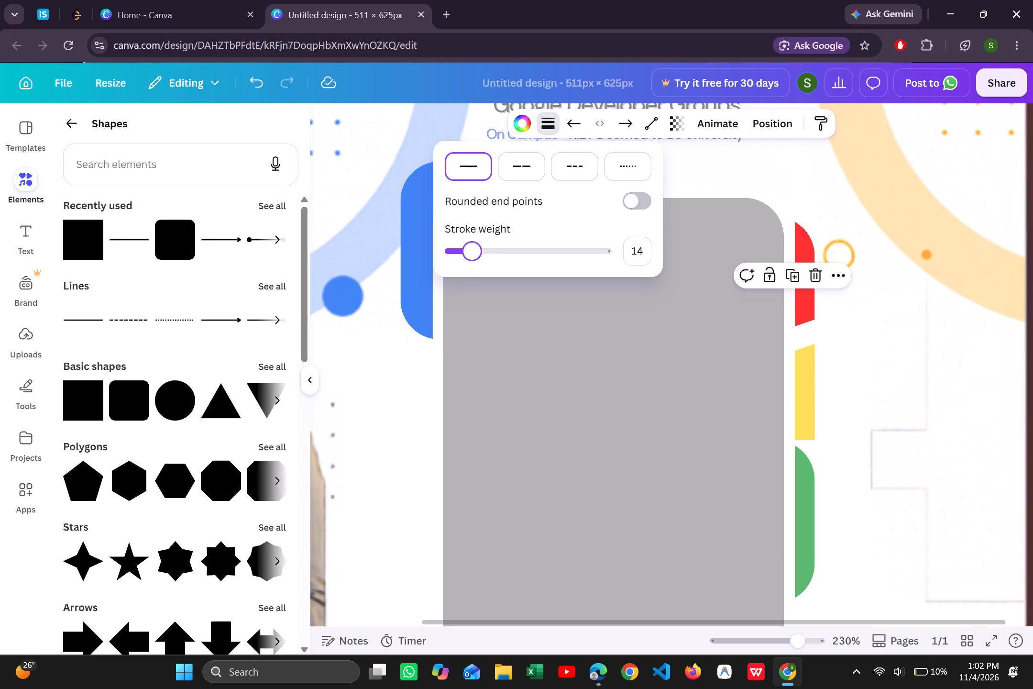
left_click_drag(474, 247, 462, 249)
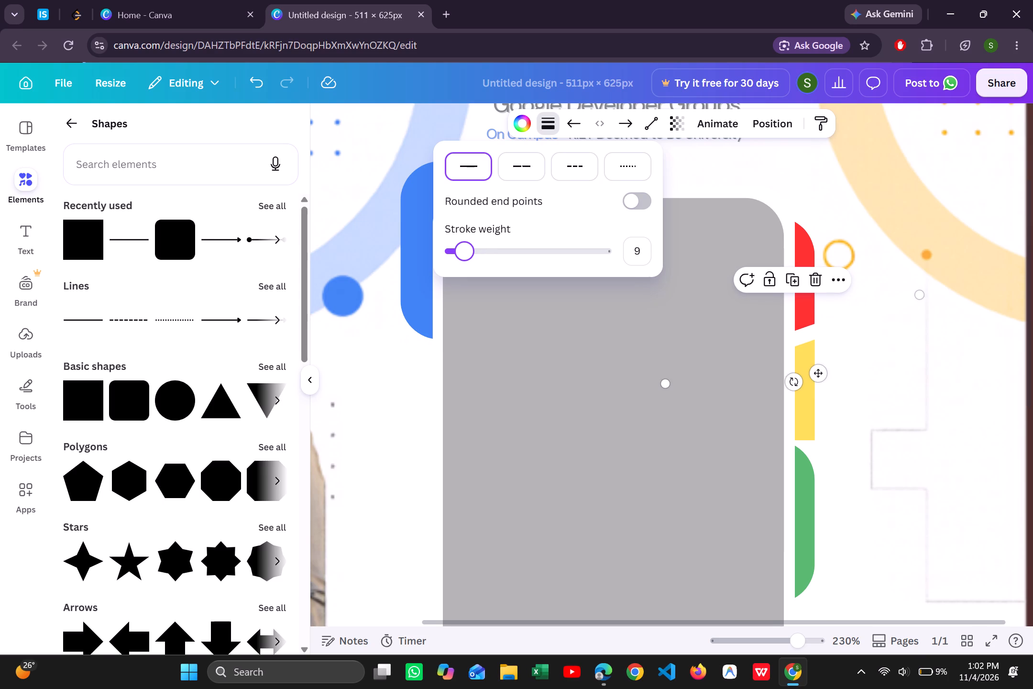
Adjust the green accent's right edge to line up with the red and yellow accents, about 129 wide.
left_click(800, 421)
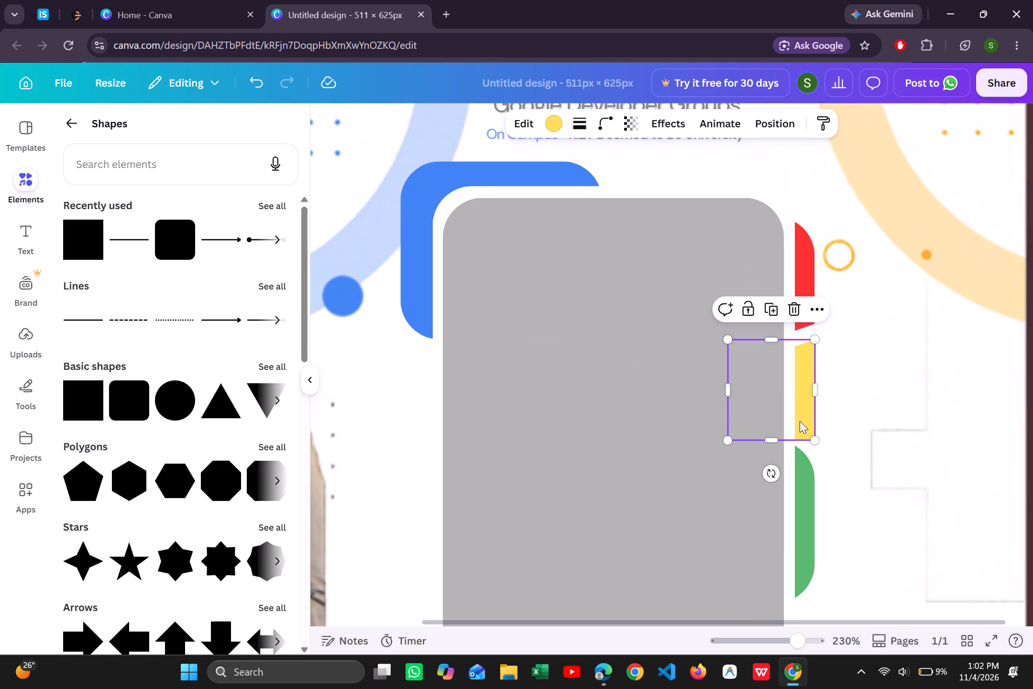
left_click(810, 500)
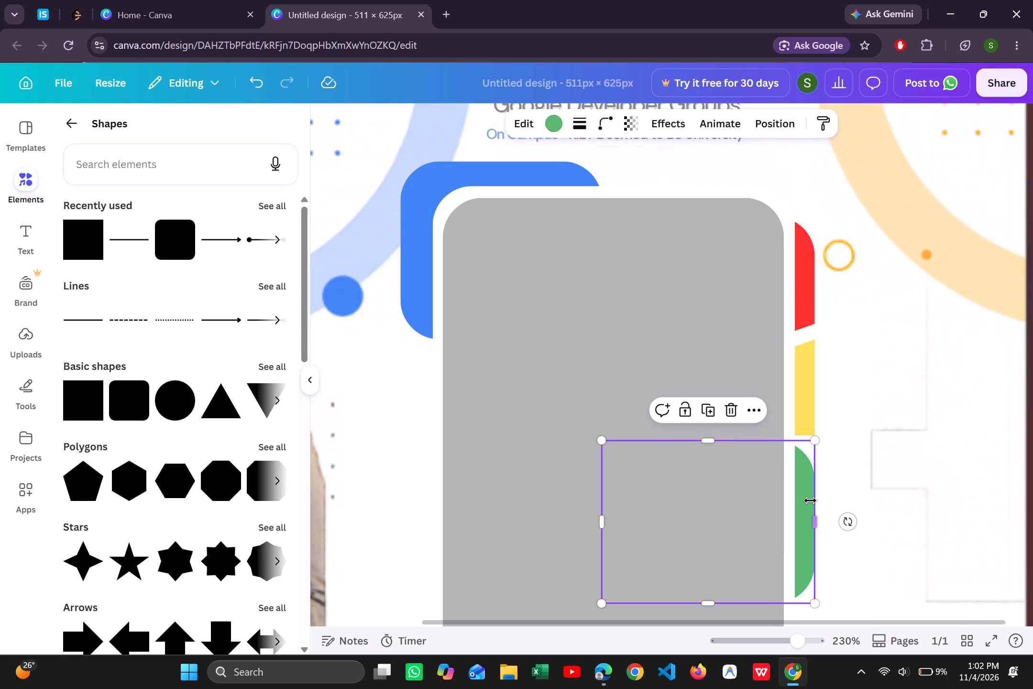
left_click_drag(810, 500, 809, 490)
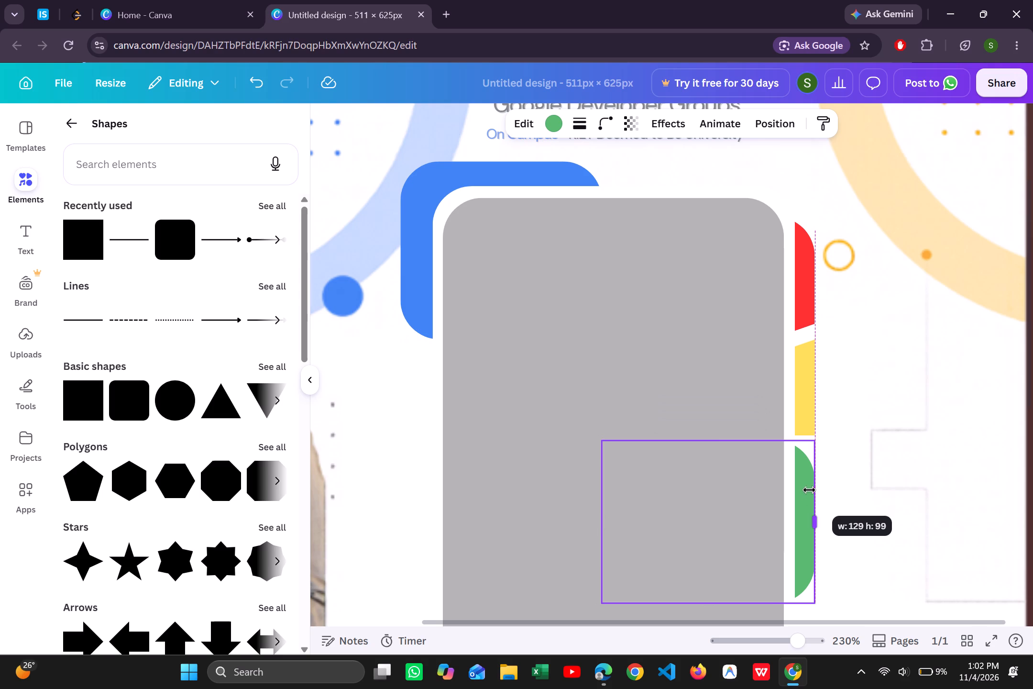
left_click_drag(809, 490, 809, 490)
Duplicate the white diagonal line and place the copy across the gap between the yellow and green accents.
left_click(802, 335)
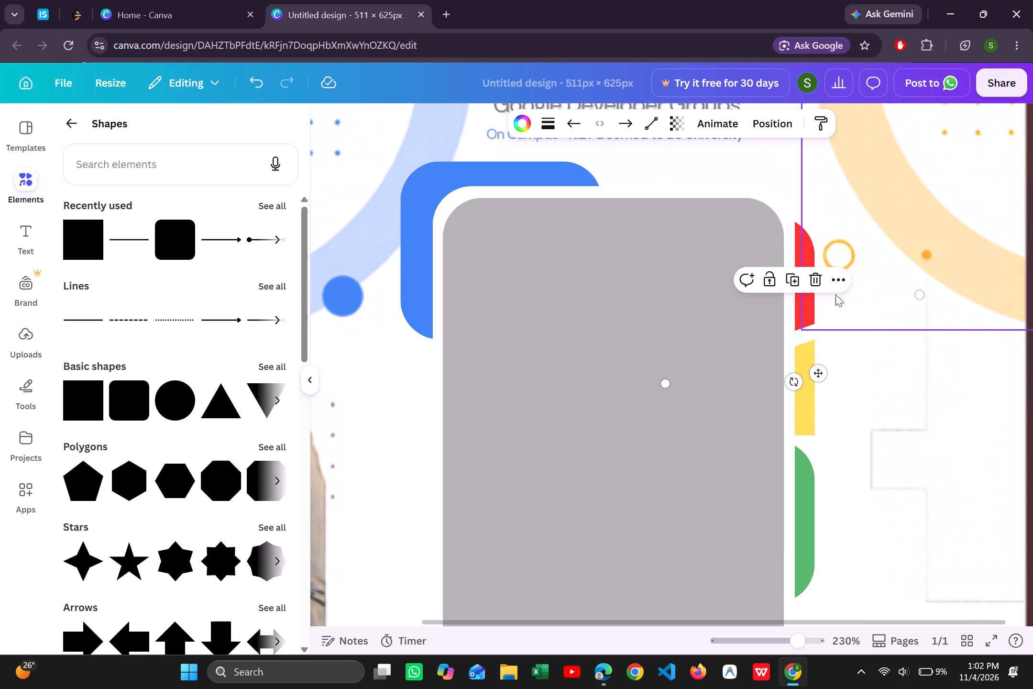
left_click(836, 284)
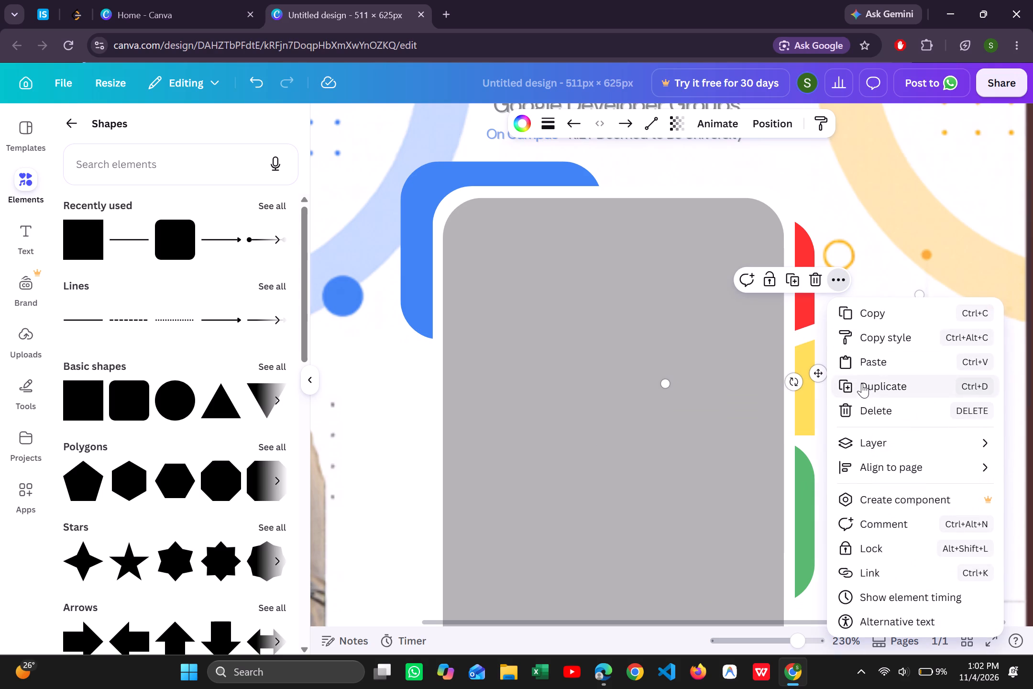
left_click(862, 383)
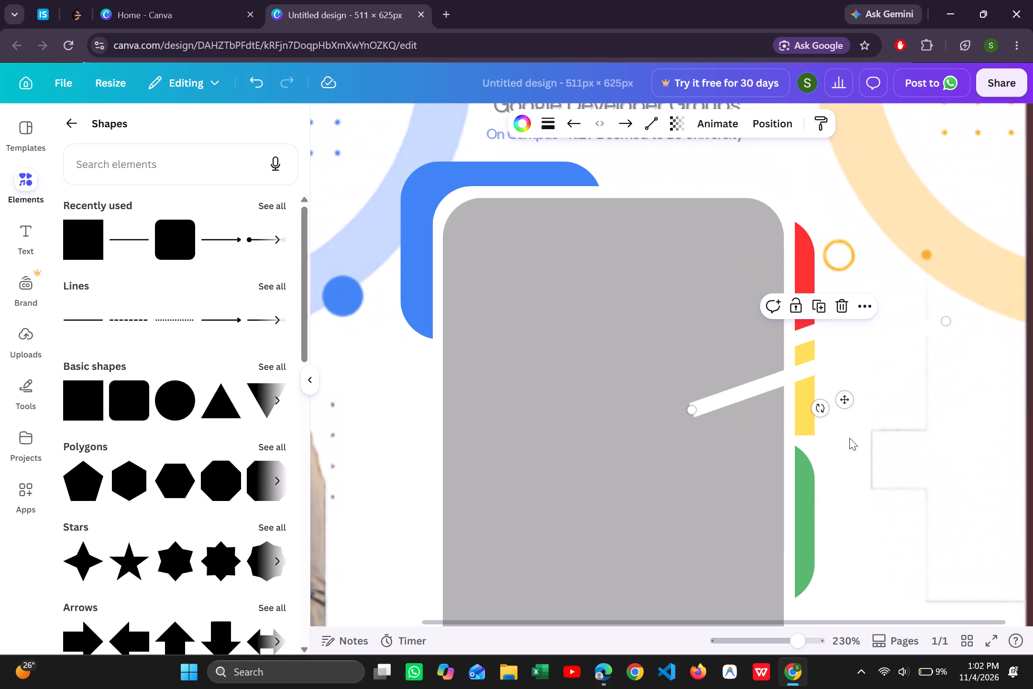
left_click_drag(845, 403, 848, 475)
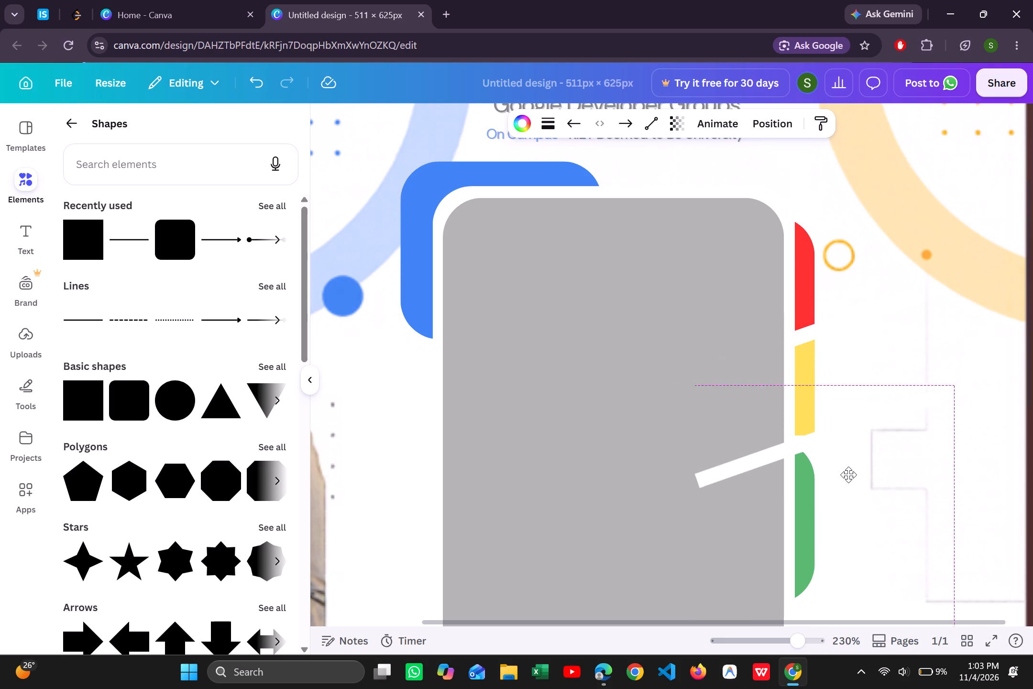
left_click_drag(848, 475, 848, 469)
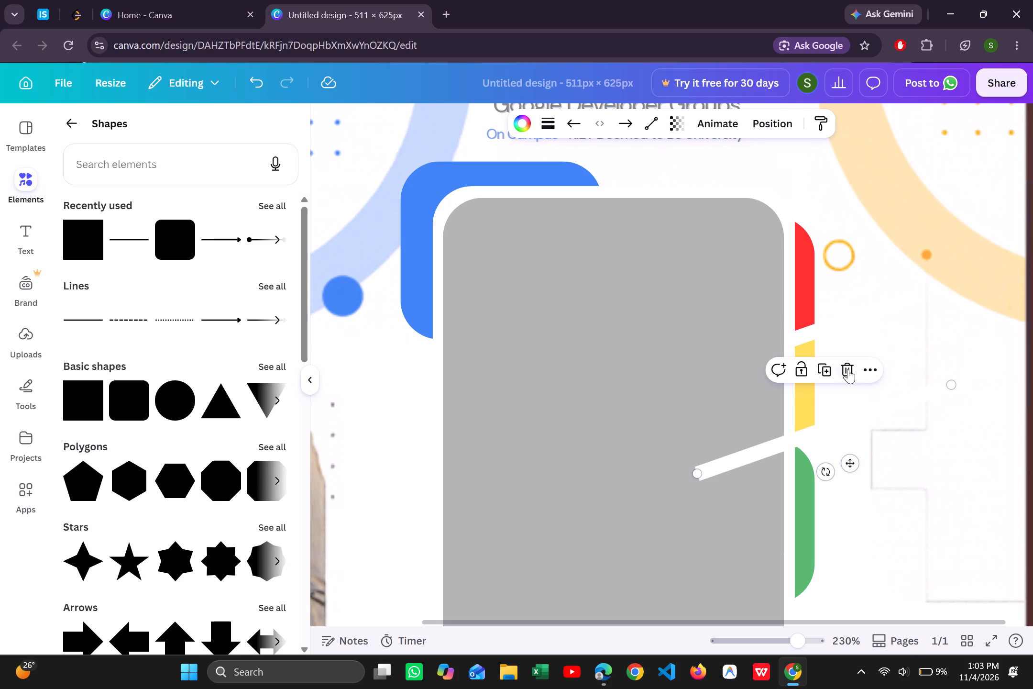
Send the duplicated white diagonal line backward one layer, behind the grey photo frame.
left_click(864, 369)
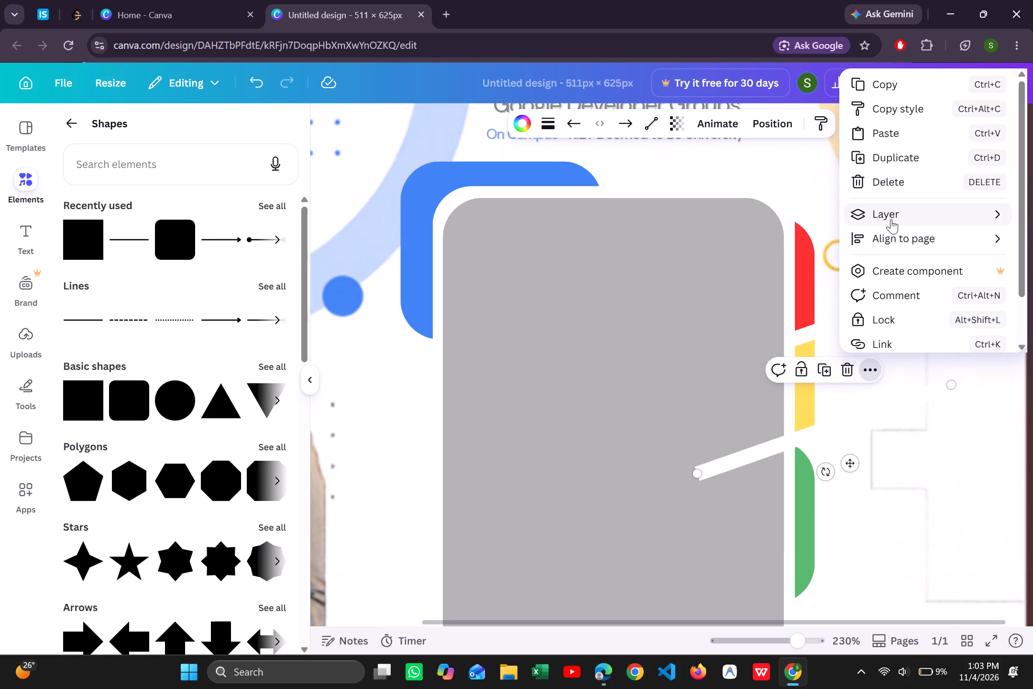
left_click(758, 267)
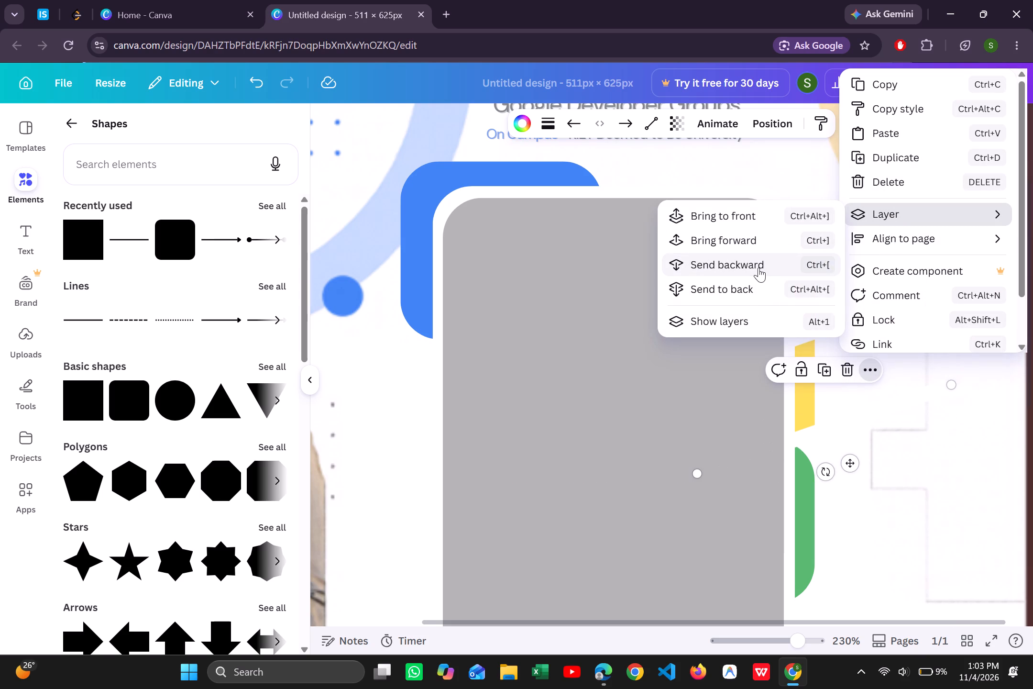
left_click(801, 435)
Move the green accent up beneath the yellow one, keeping its right edge aligned with the red and yellow accents.
left_click_drag(802, 479, 804, 455)
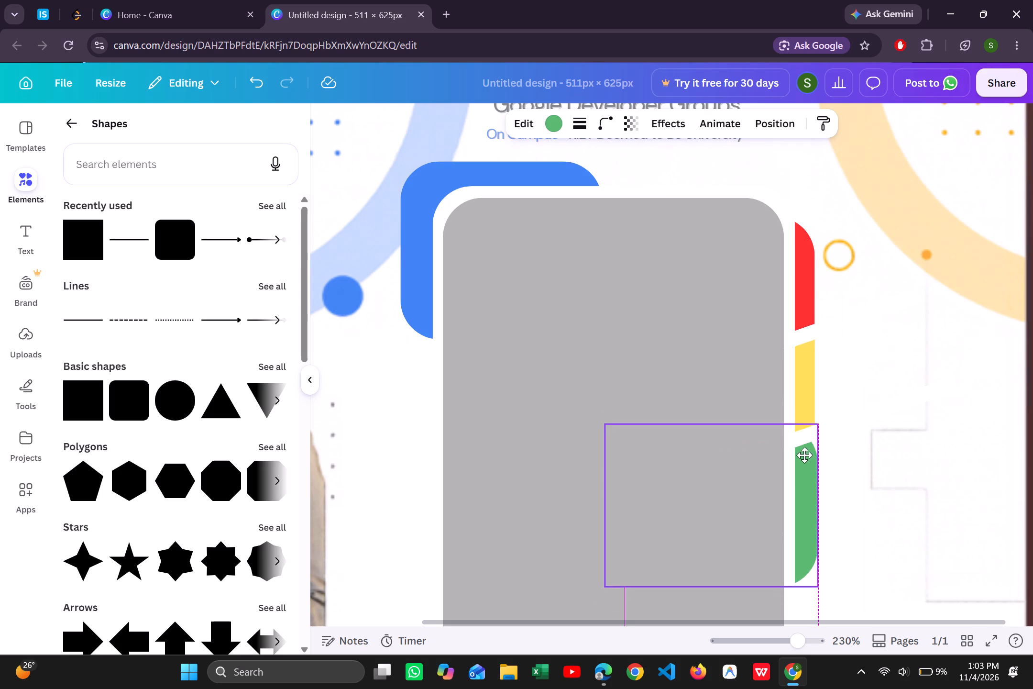
left_click_drag(804, 455, 801, 443)
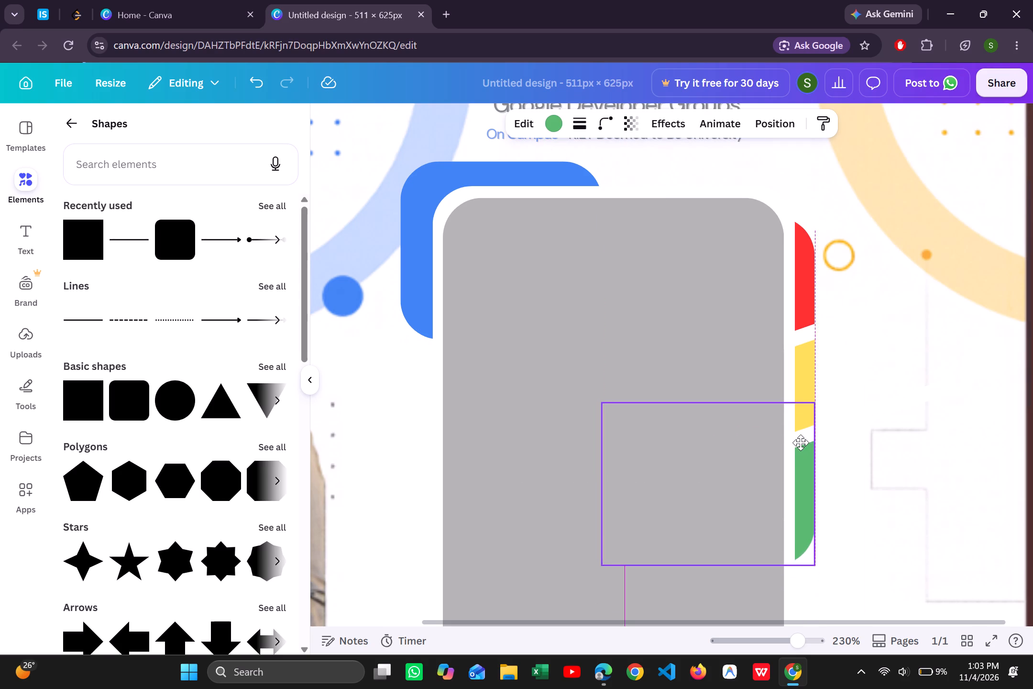
left_click_drag(801, 443, 802, 441)
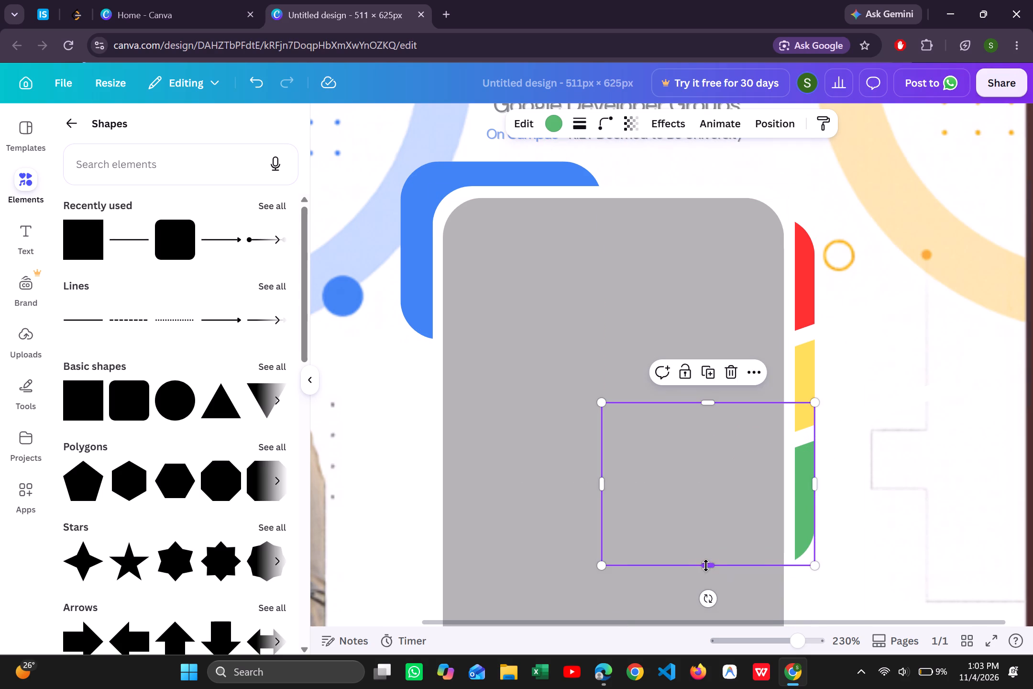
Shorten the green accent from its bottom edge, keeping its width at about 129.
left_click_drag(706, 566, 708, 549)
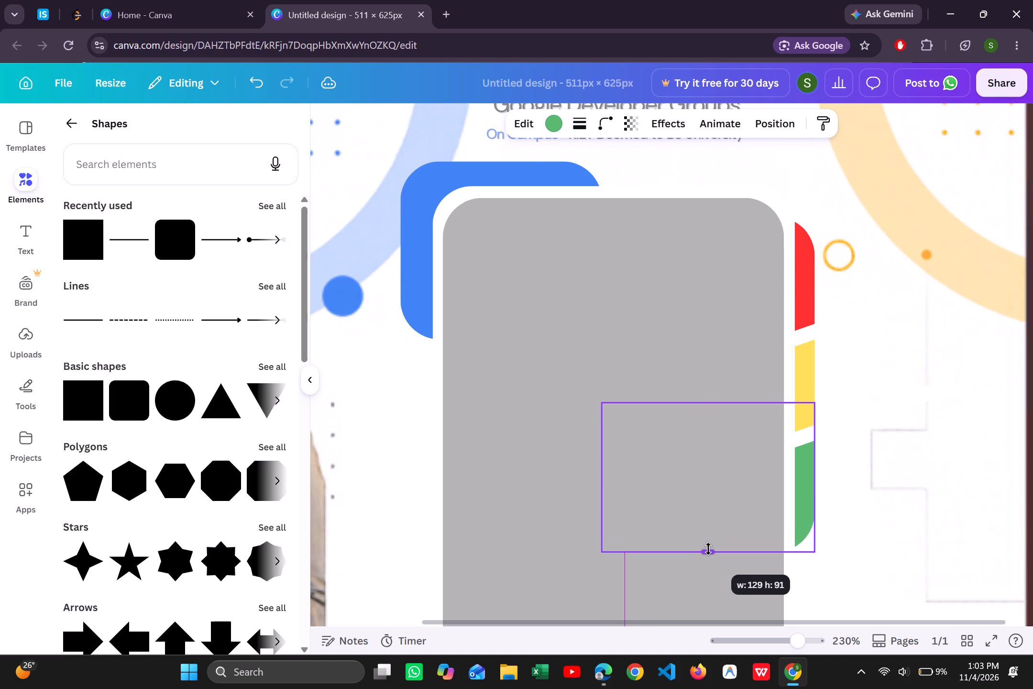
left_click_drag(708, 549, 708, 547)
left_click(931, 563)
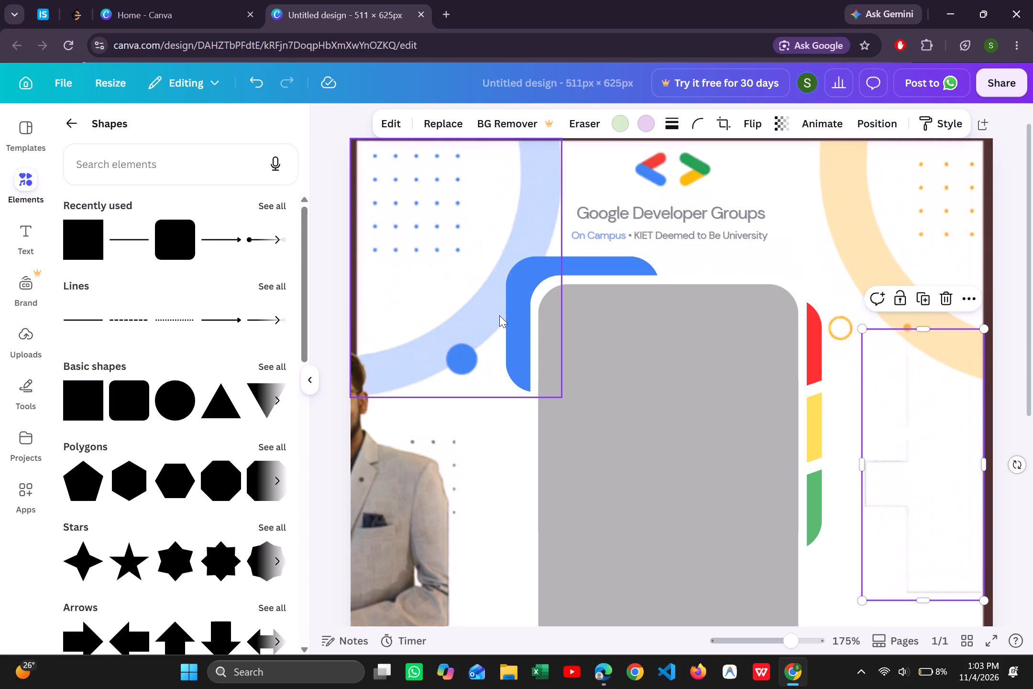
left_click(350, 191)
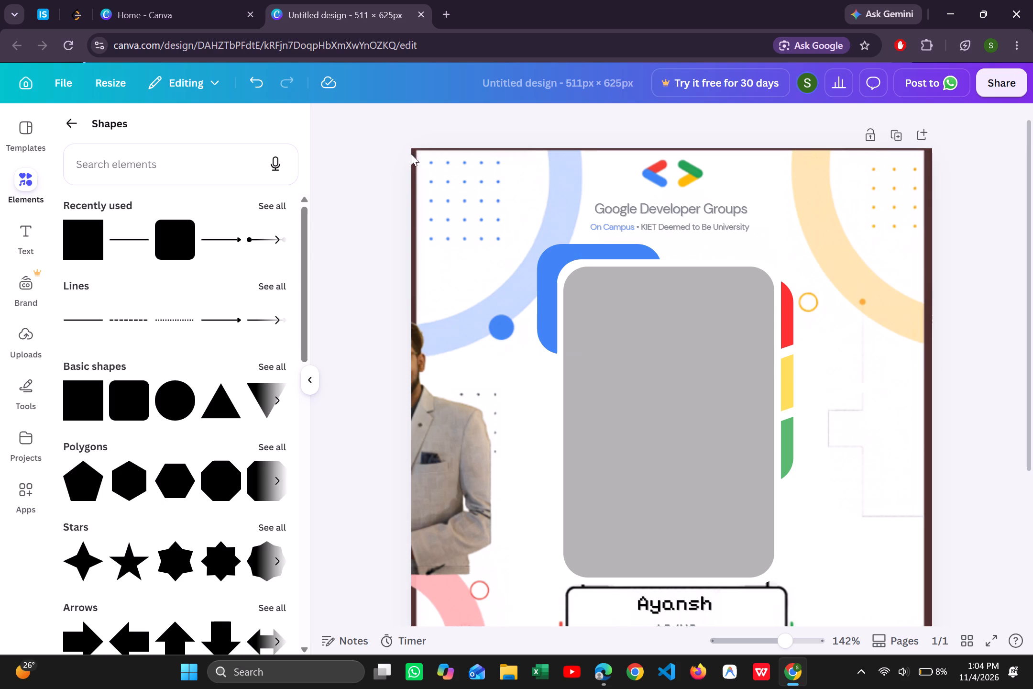
Shift the man's portrait photo slightly inward from the card's left edge.
left_click_drag(426, 472, 647, 430)
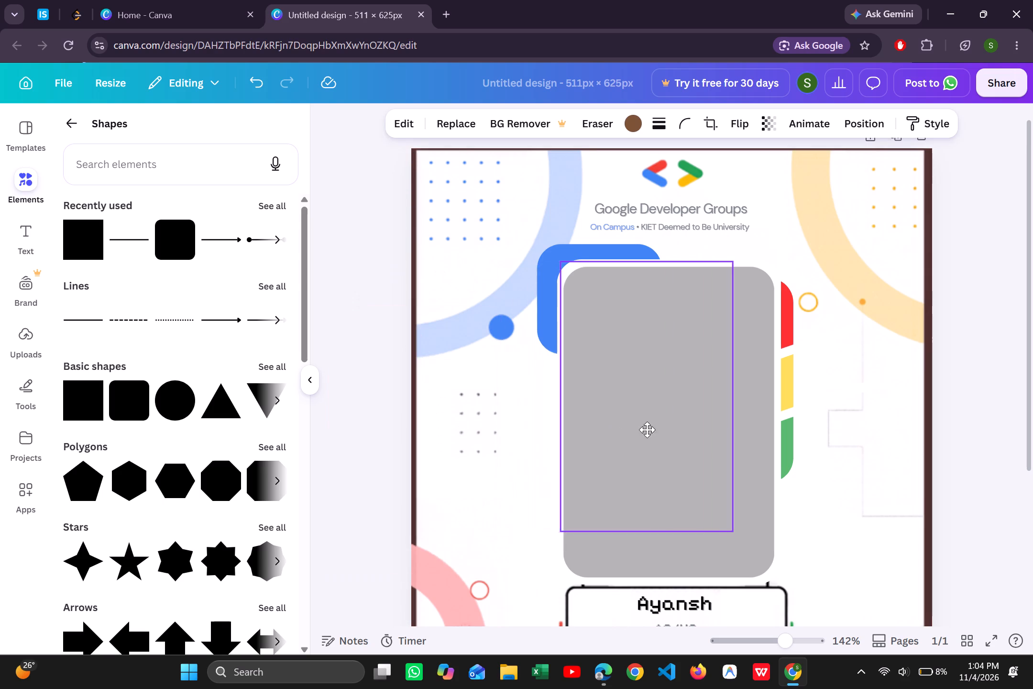
left_click_drag(647, 430, 464, 499)
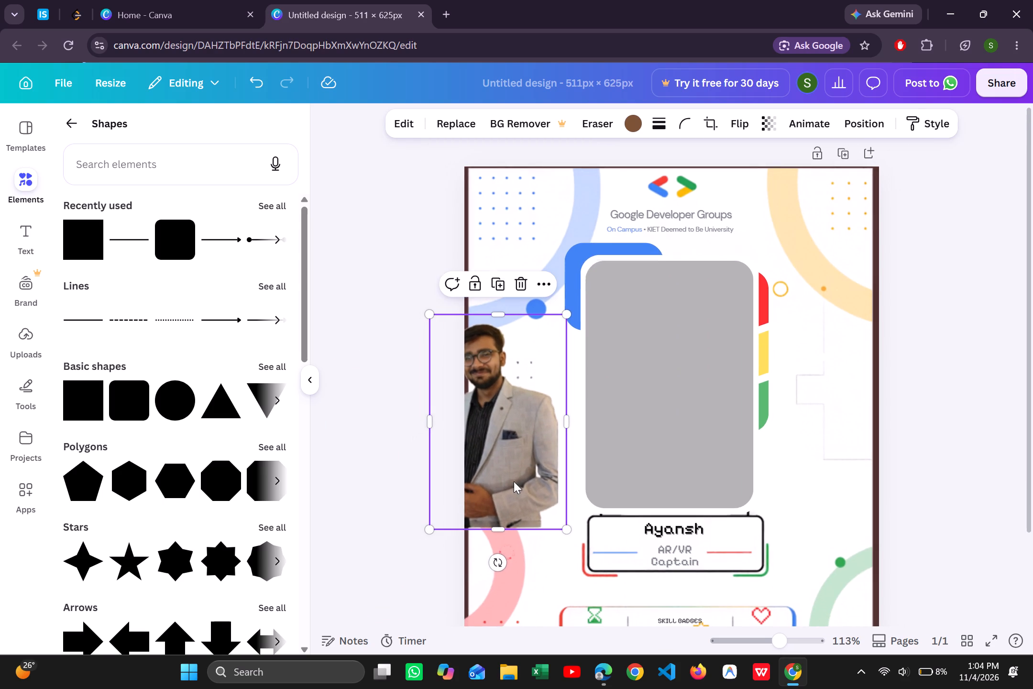
Lengthen the green accent slightly by extending its bottom edge downward.
left_click(764, 410)
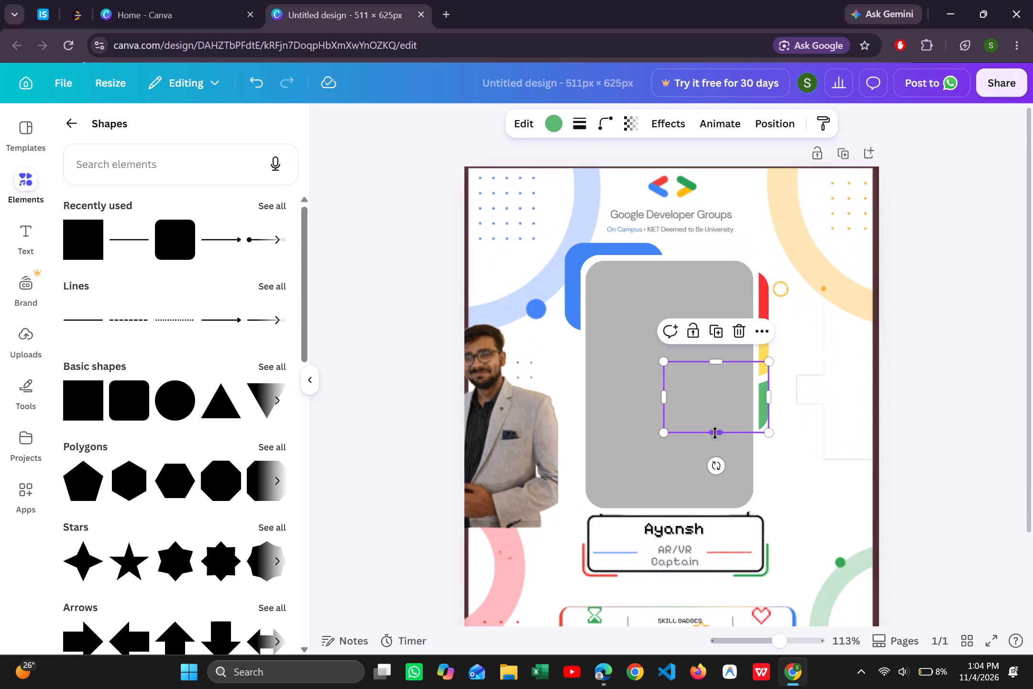
left_click_drag(715, 433, 714, 443)
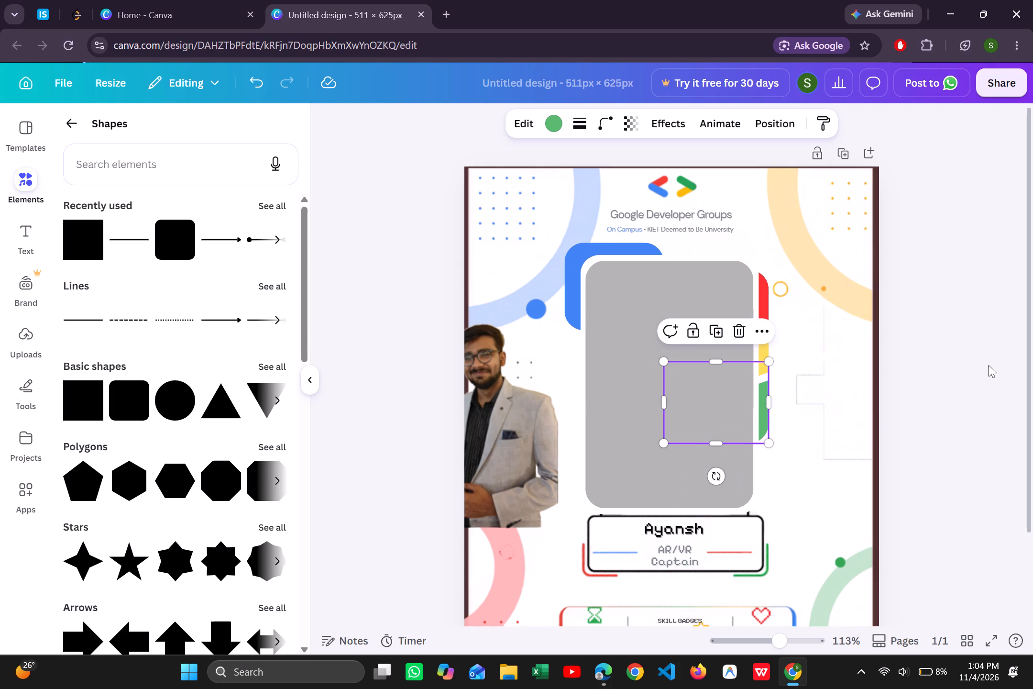
left_click(989, 365)
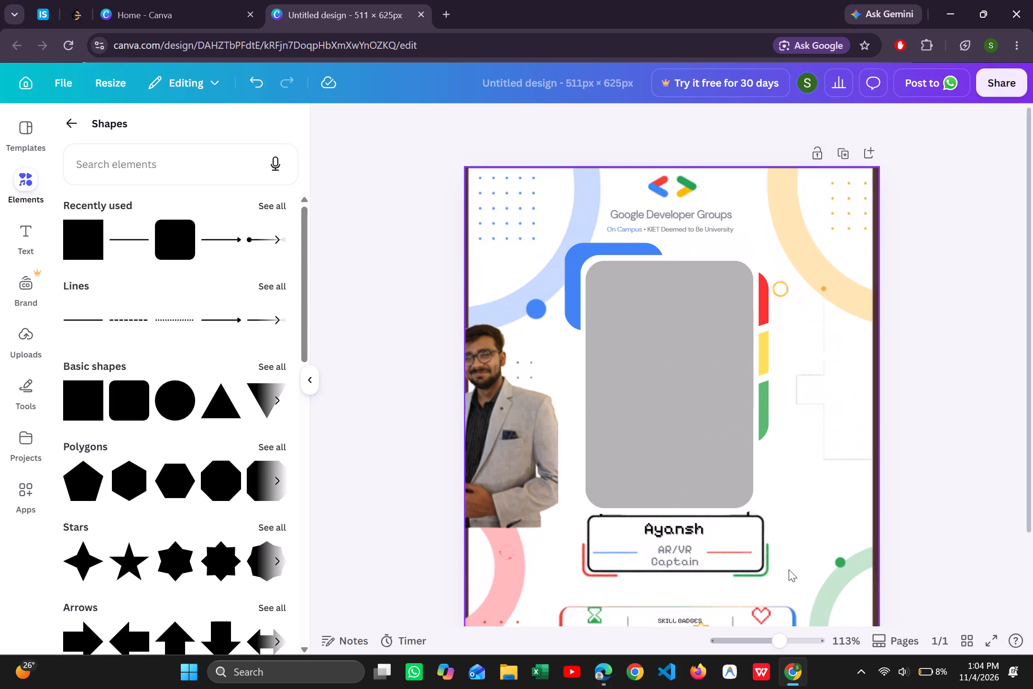
Nudge the black nameplate outline slightly to the left so it sits centred beneath the grey photo frame.
left_click_drag(747, 556, 741, 550)
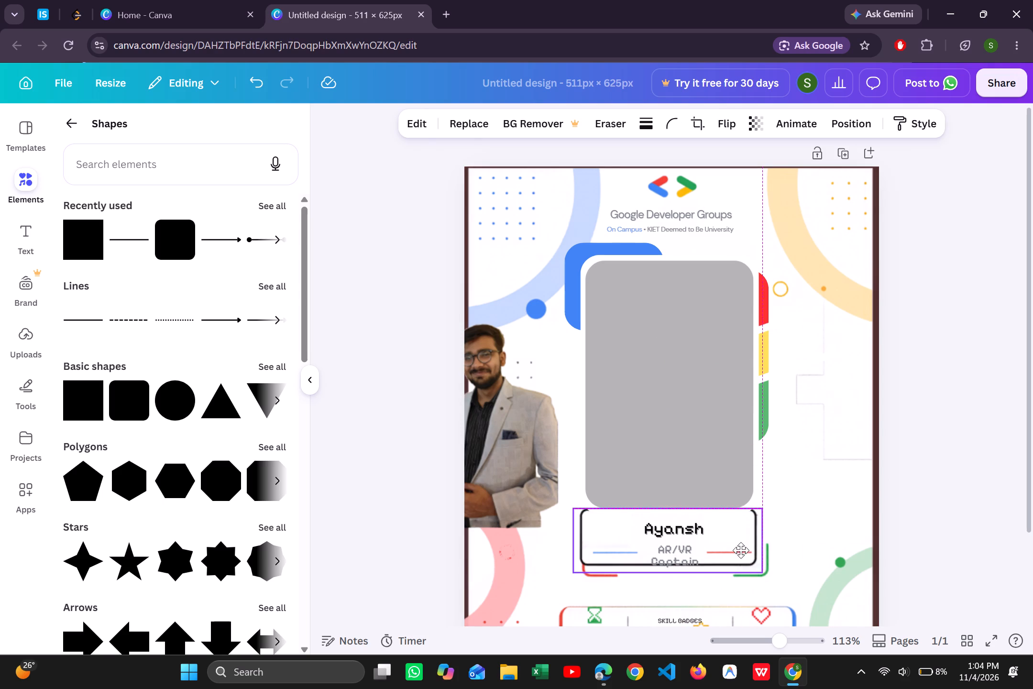
left_click_drag(741, 550, 742, 556)
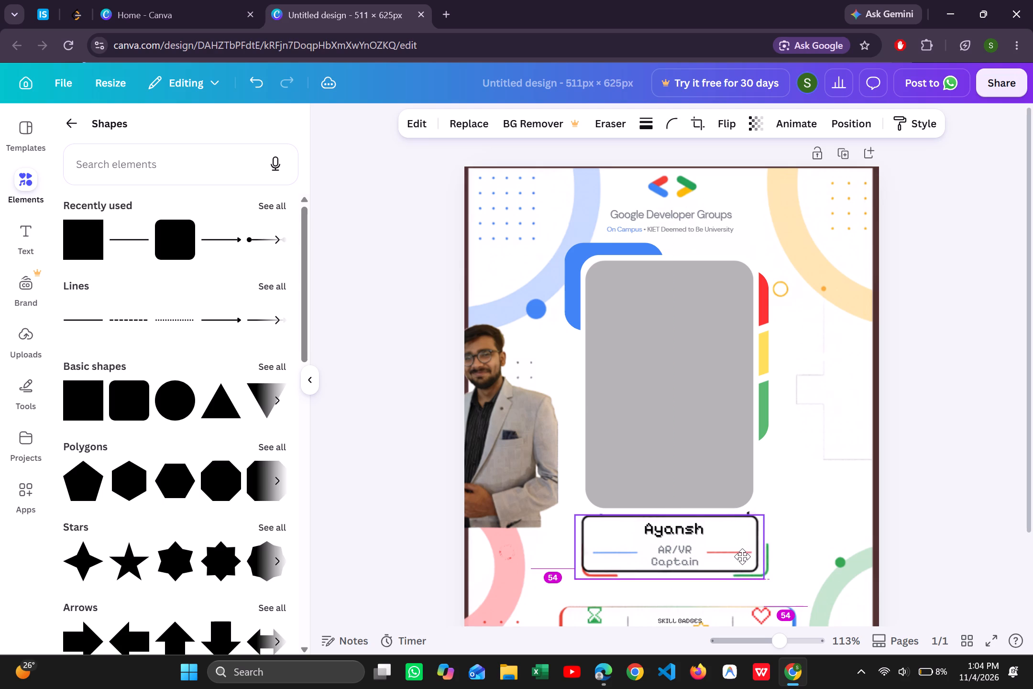
left_click_drag(742, 556, 742, 556)
left_click(898, 503)
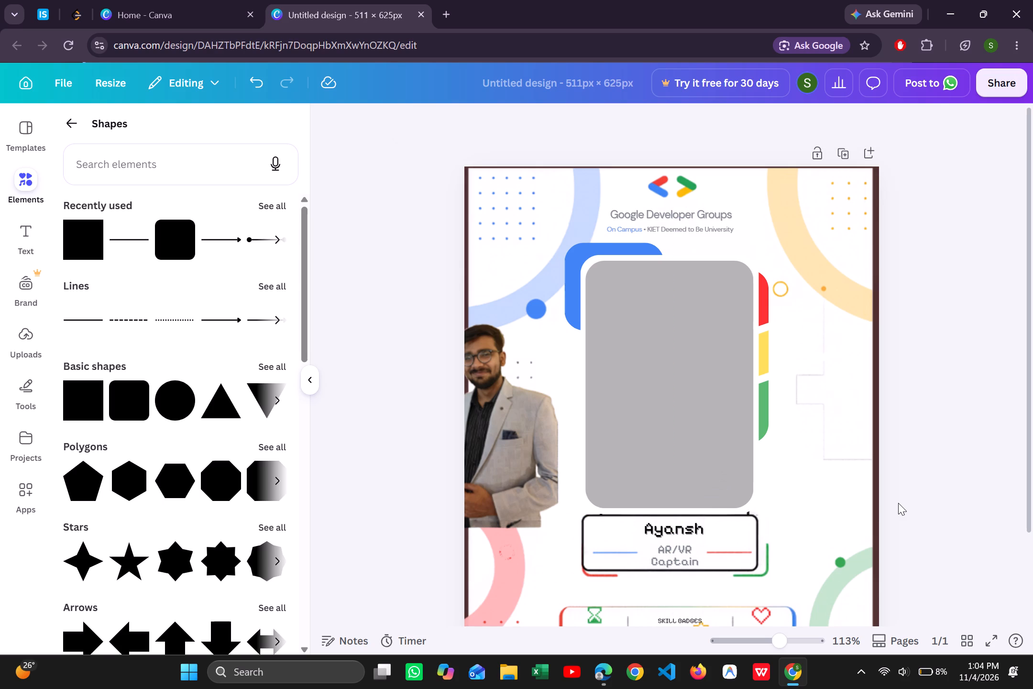
Extend the bottom edge of the white panel behind the grey photo frame slightly downward over the nameplate's top edge.
left_click(721, 511)
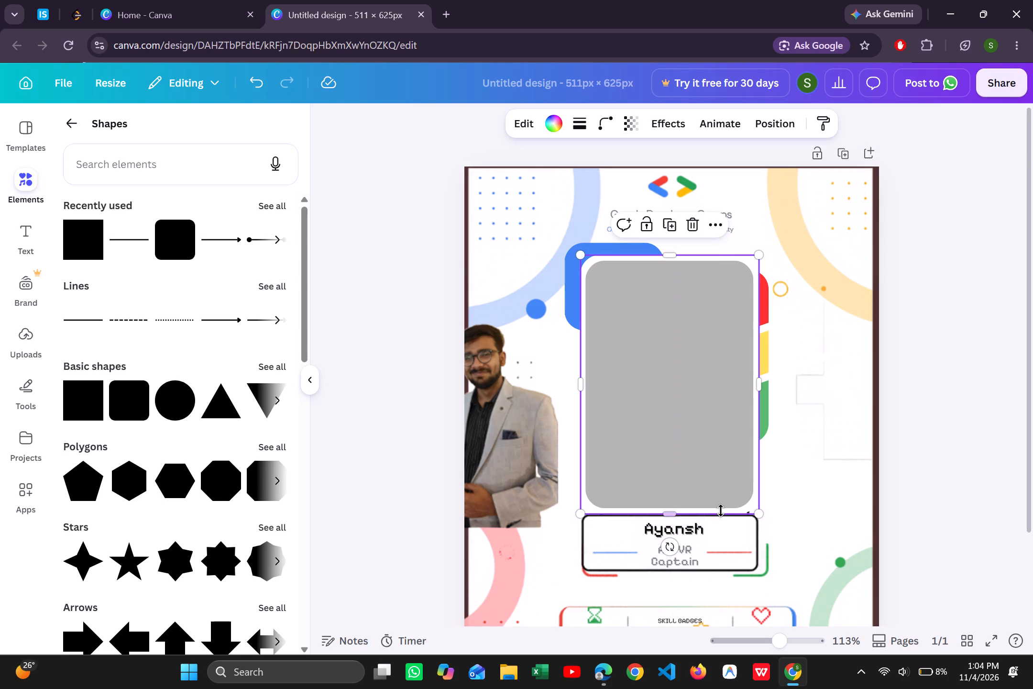
left_click_drag(670, 517, 670, 518)
left_click_drag(670, 518, 671, 522)
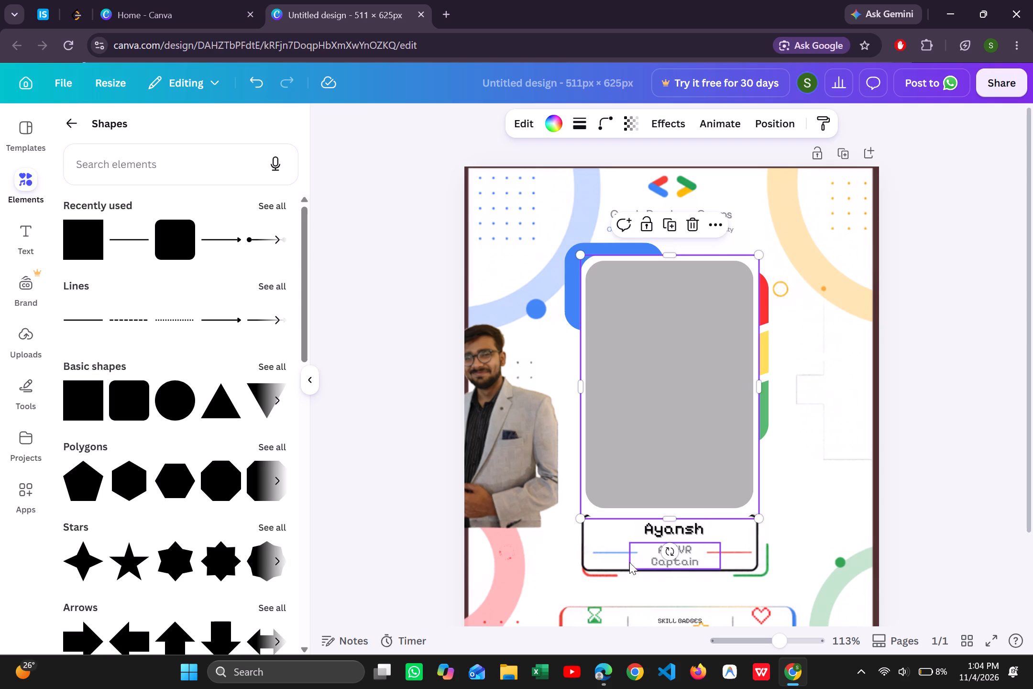
Rearrange the black nameplate outline by sending it to the bottom of the layer order and bringing it forward two layers.
left_click(628, 565)
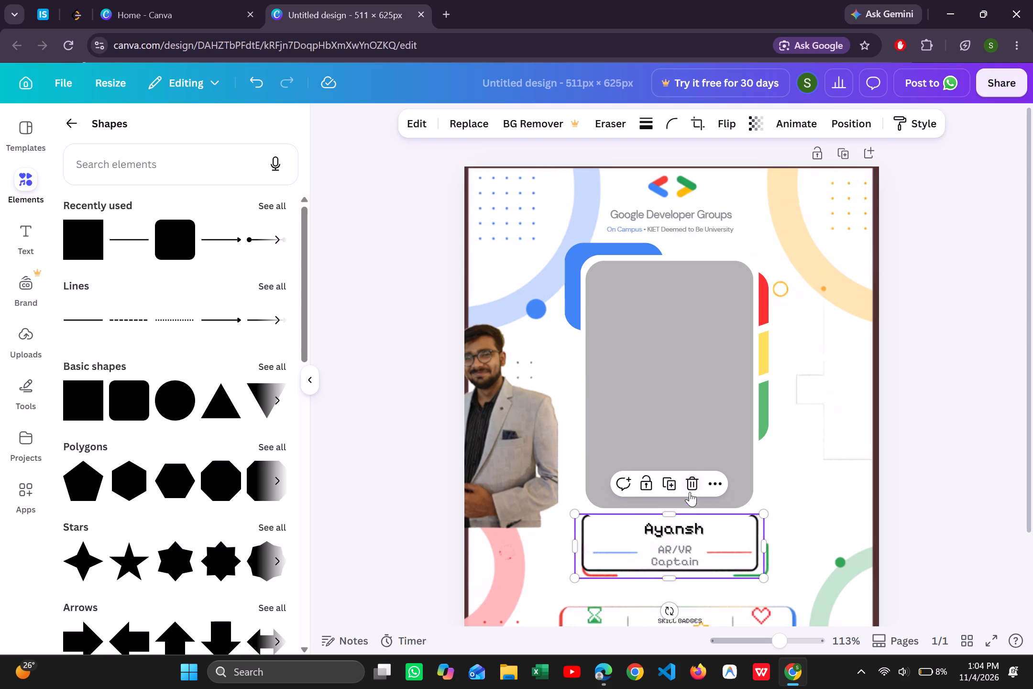
left_click(719, 478)
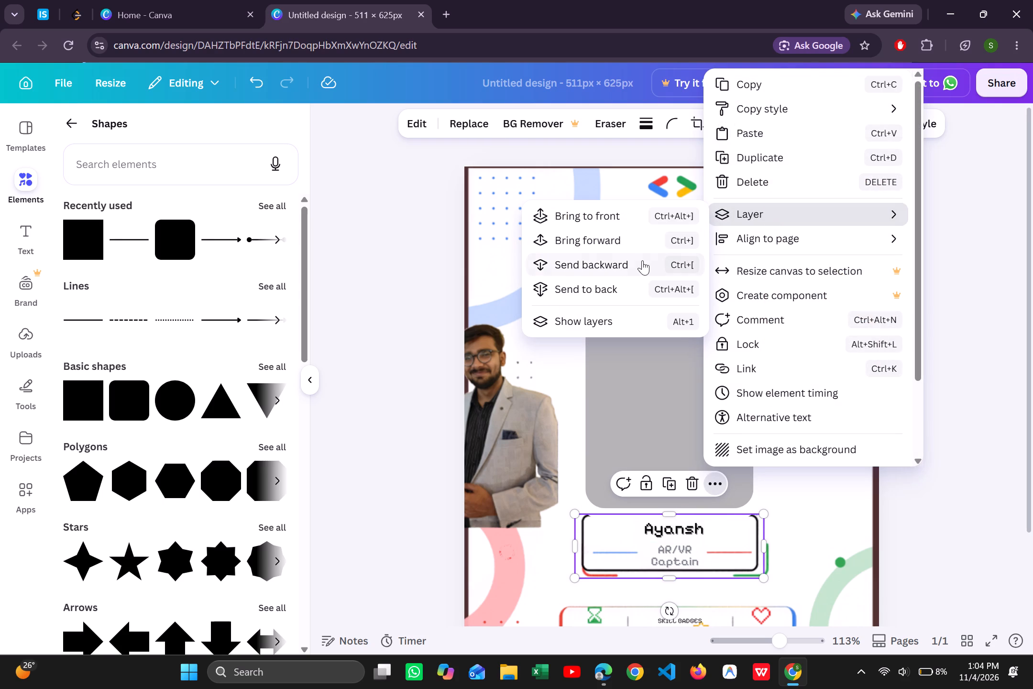
left_click(633, 249)
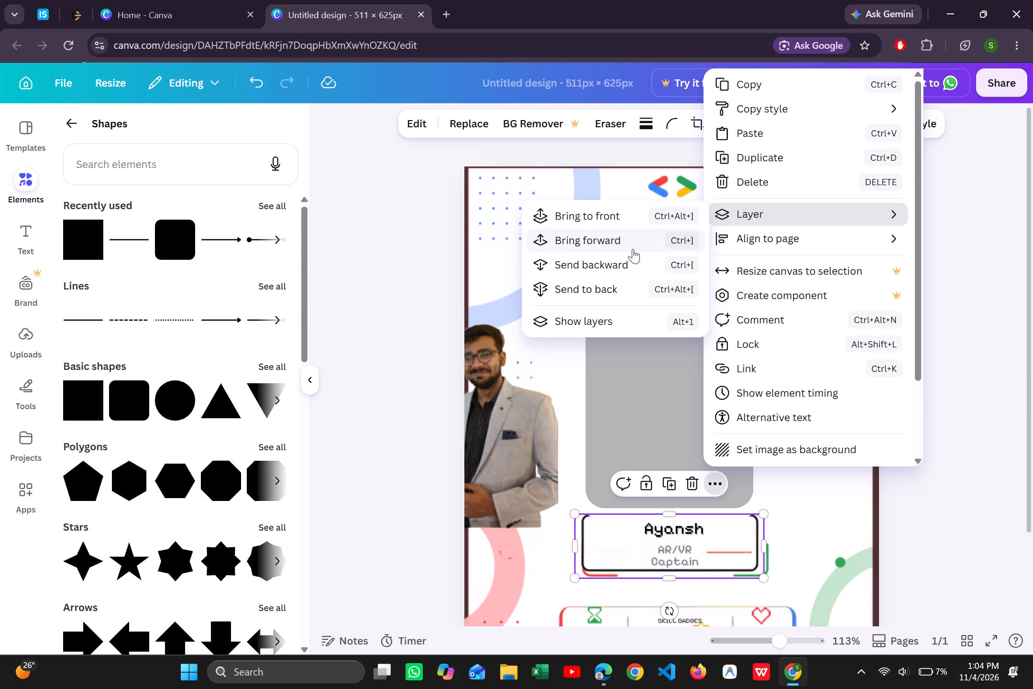
left_click(633, 249)
left_click(629, 264)
left_click(629, 264)
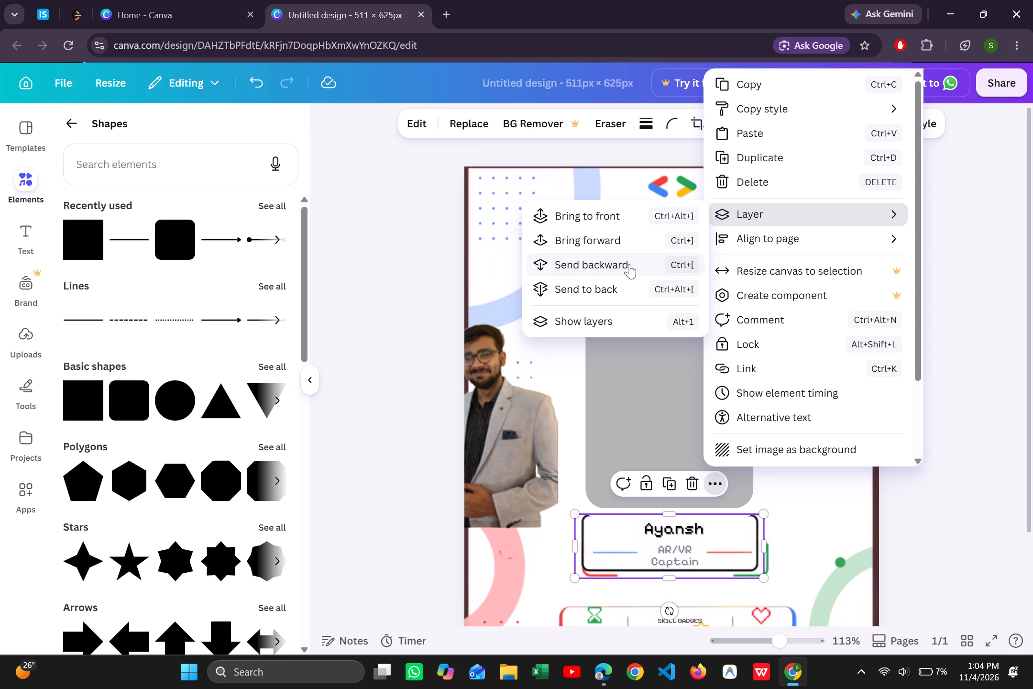
left_click(629, 264)
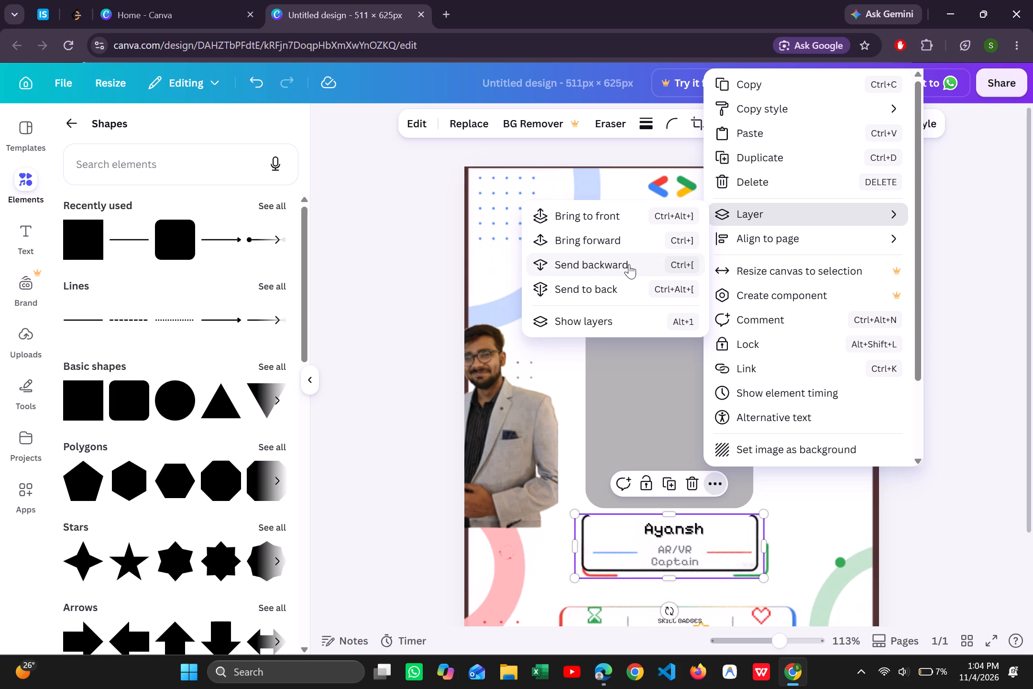
left_click(629, 264)
left_click(629, 264)
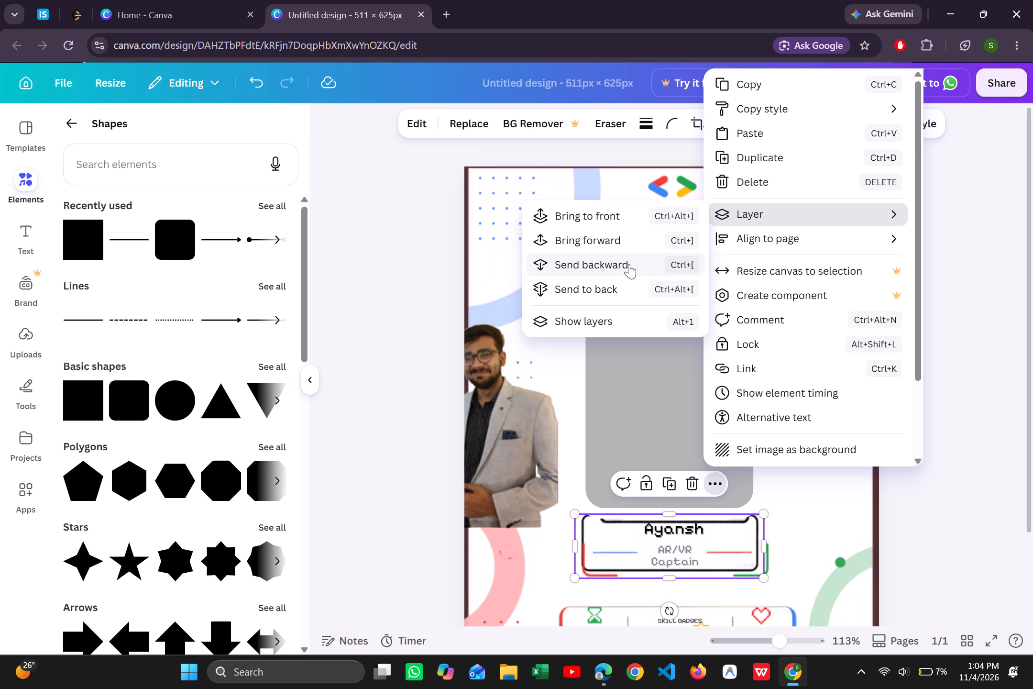
left_click(629, 264)
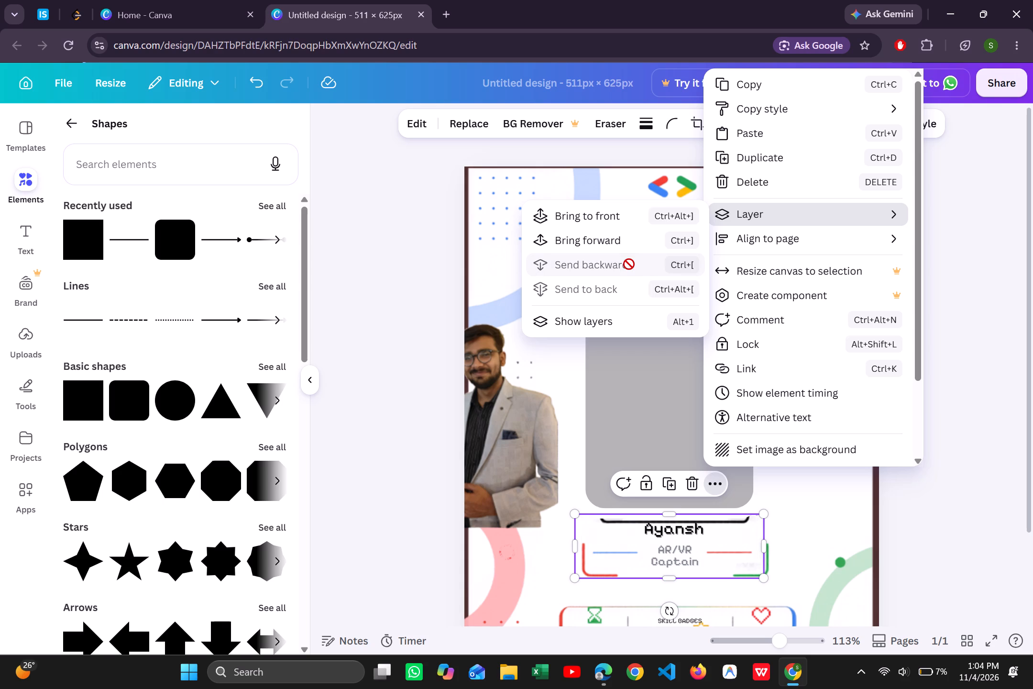
left_click(611, 240)
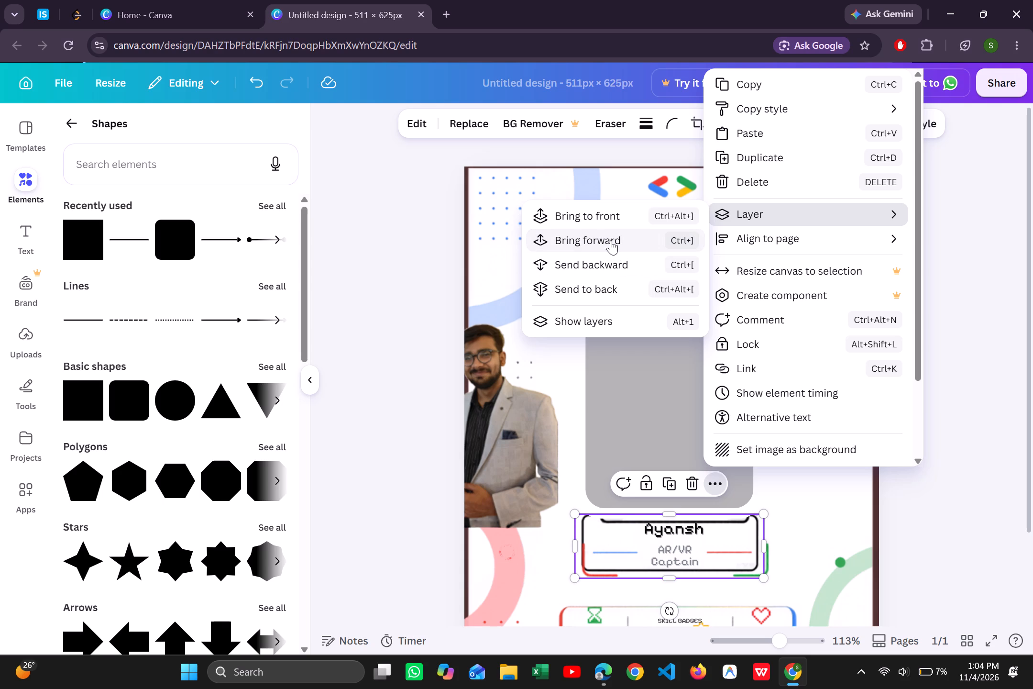
left_click(611, 240)
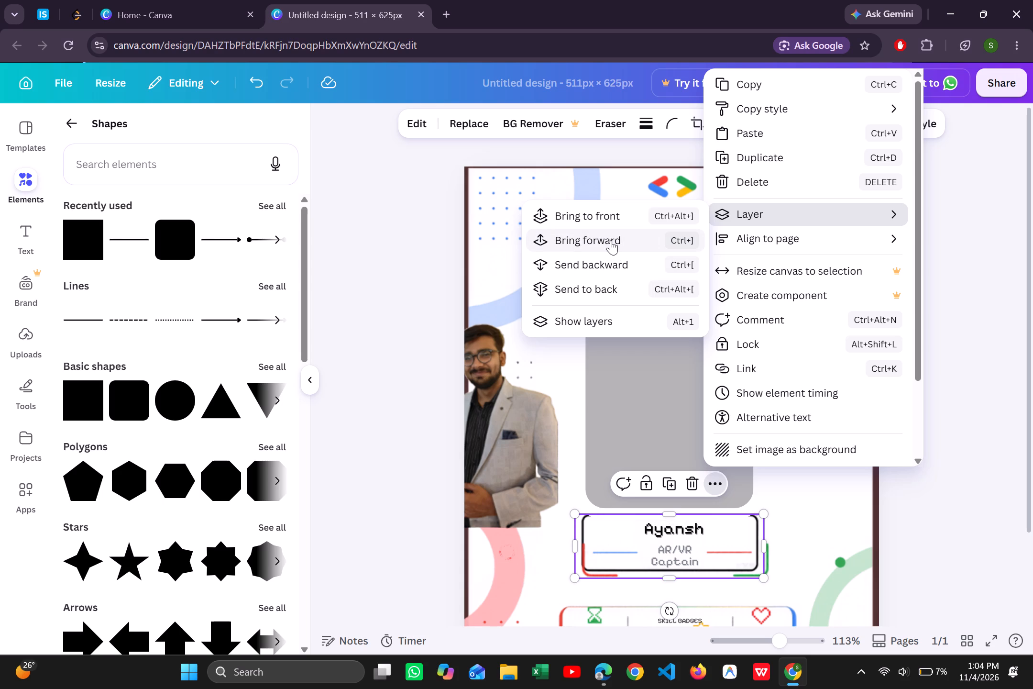
left_click(890, 503)
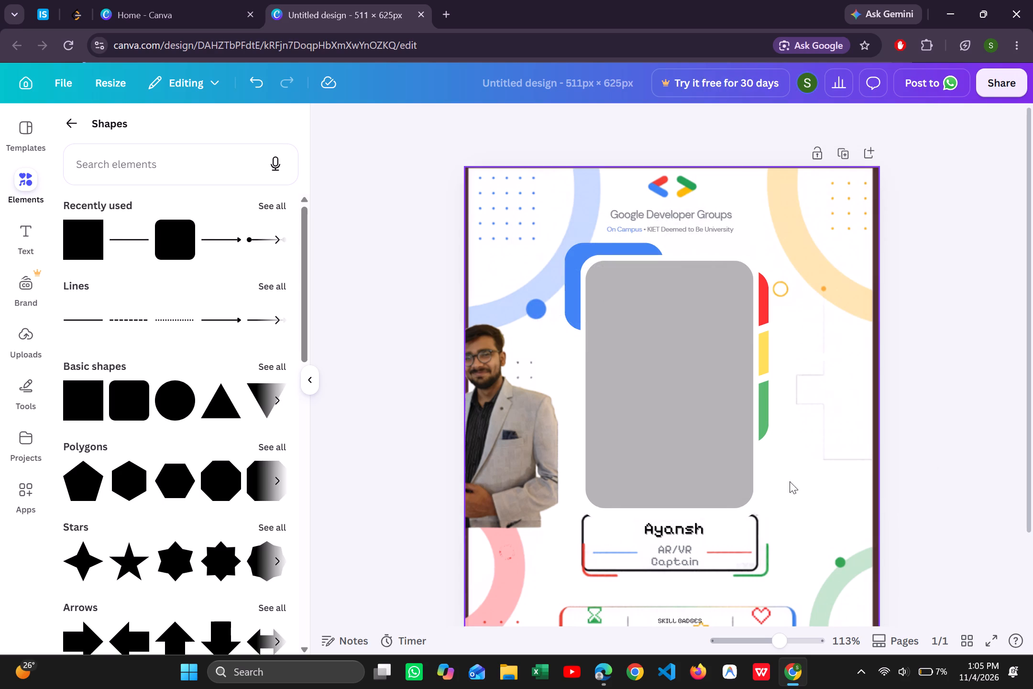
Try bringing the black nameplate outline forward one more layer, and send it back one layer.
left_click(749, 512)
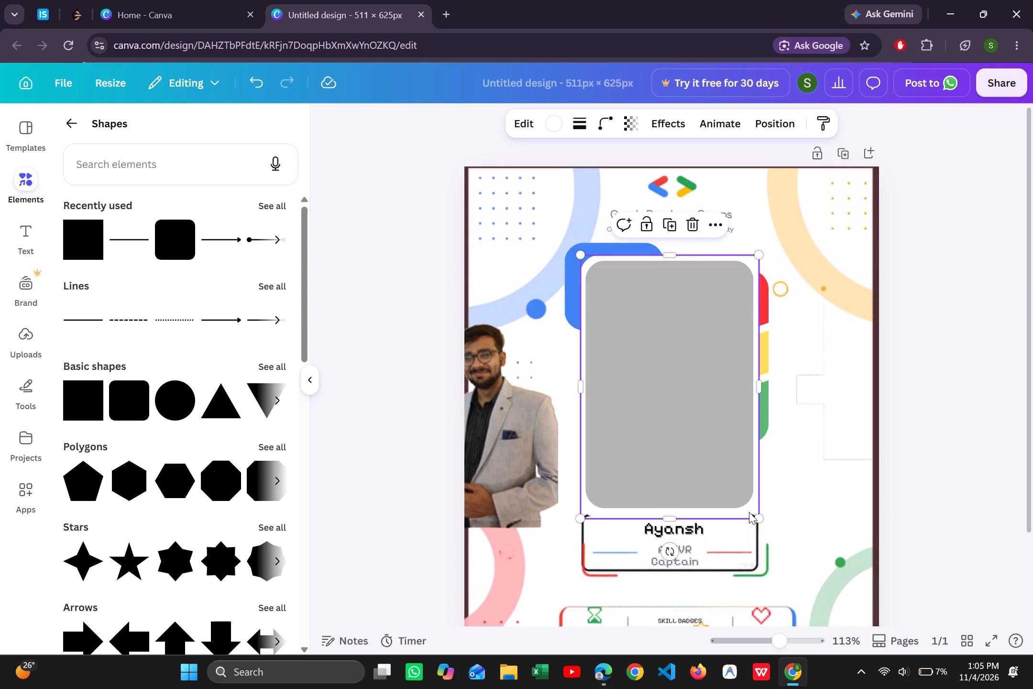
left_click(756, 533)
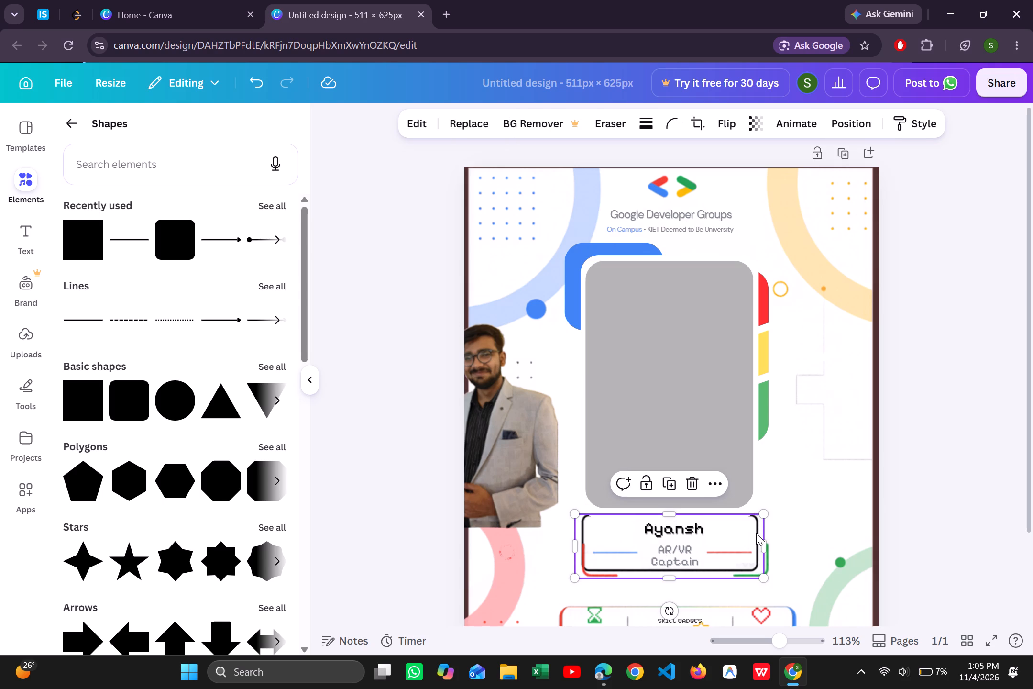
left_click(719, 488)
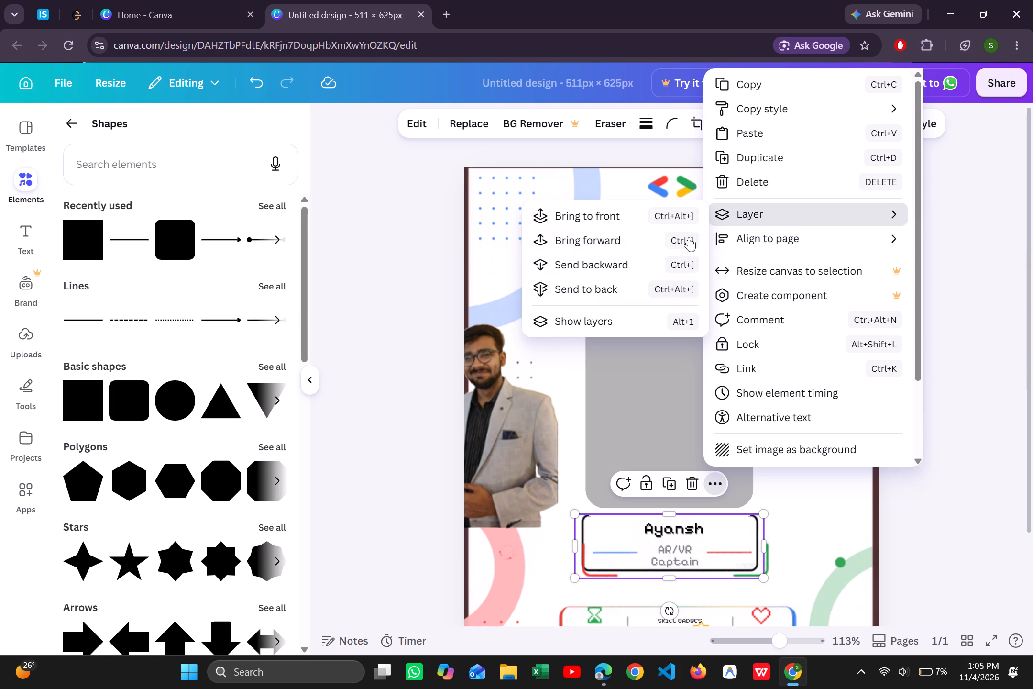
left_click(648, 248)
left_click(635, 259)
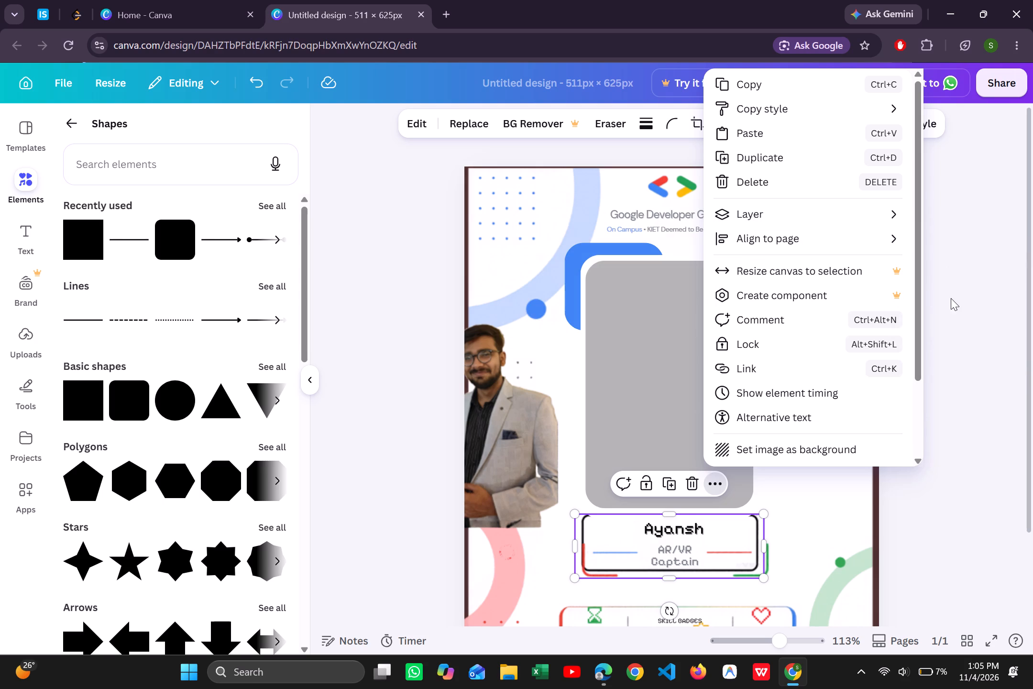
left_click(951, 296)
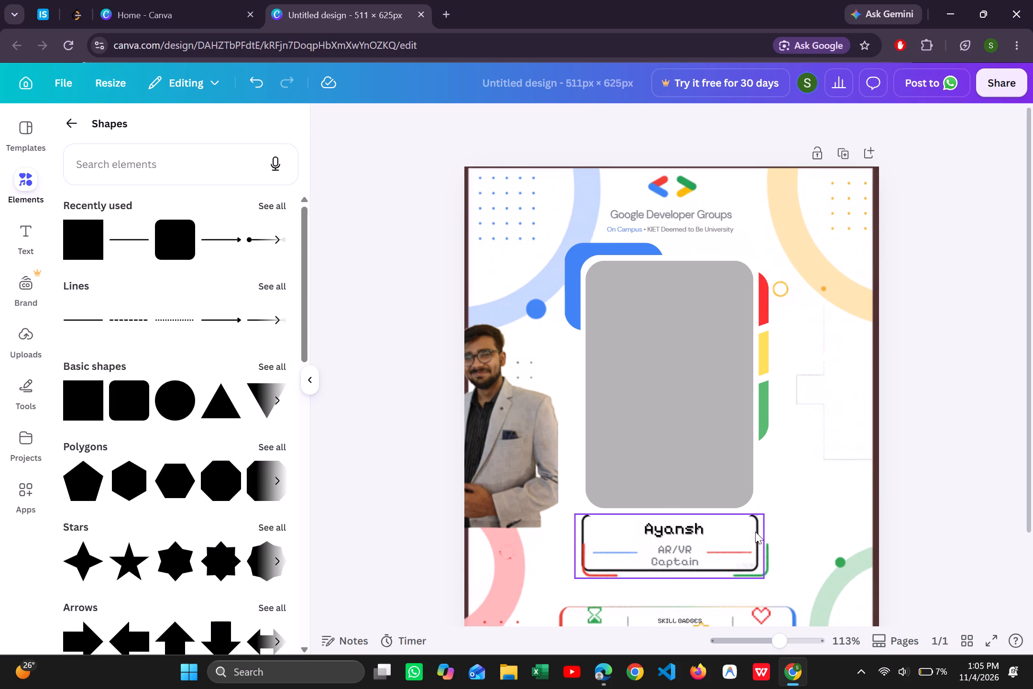
Move the black nameplate outline down out of the way and delete the stray black-edged shape behind the grey photo frame.
left_click_drag(755, 532, 755, 627)
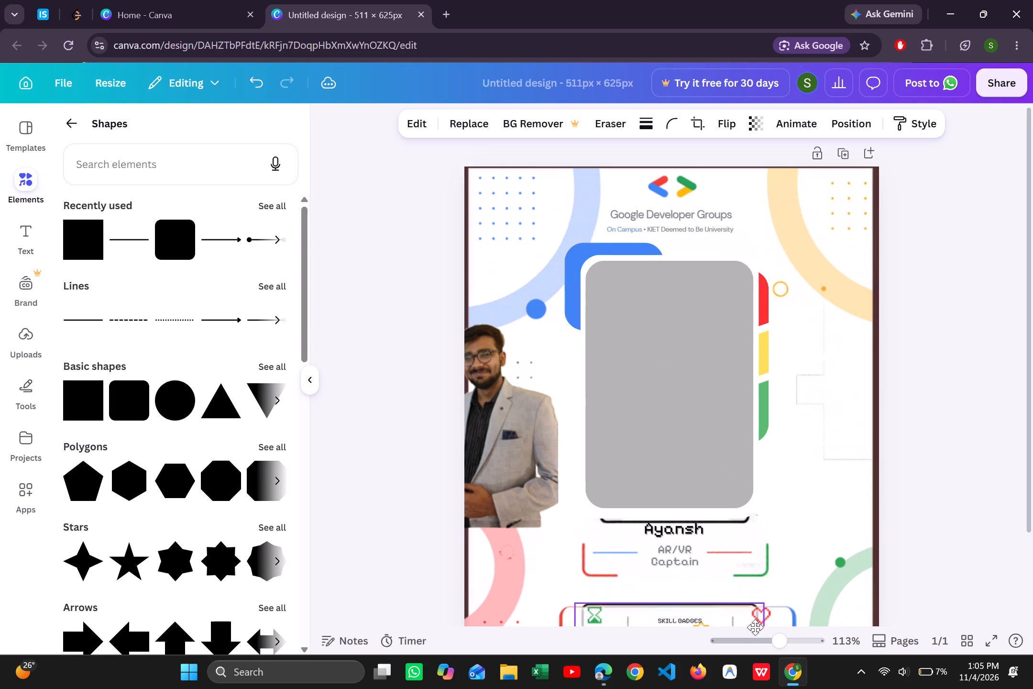
left_click_drag(755, 627, 749, 590)
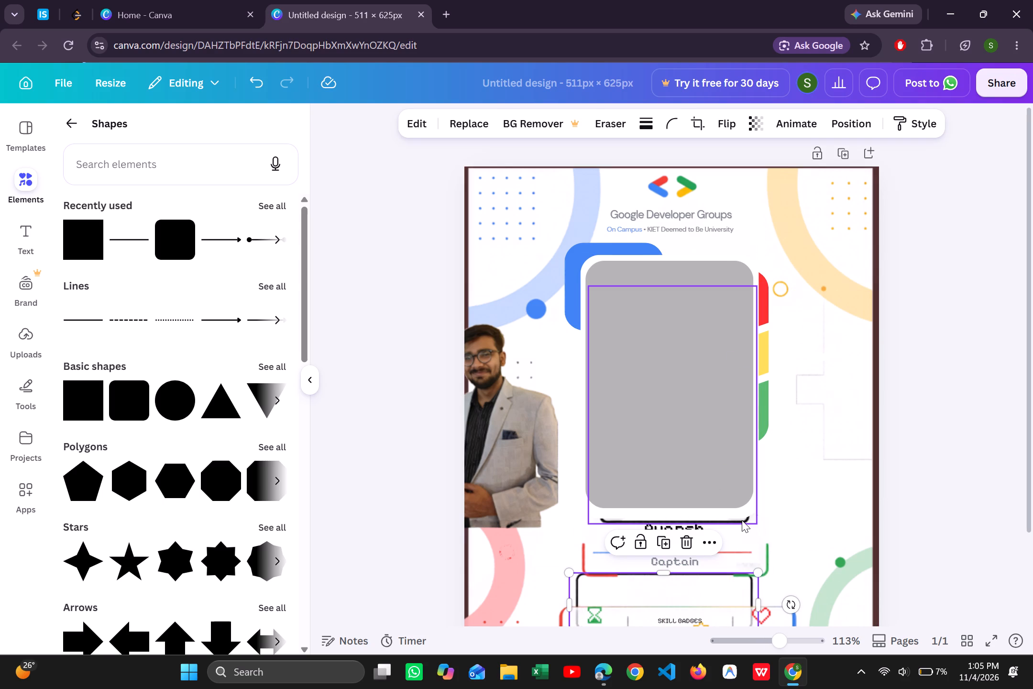
left_click(742, 520)
left_click(698, 261)
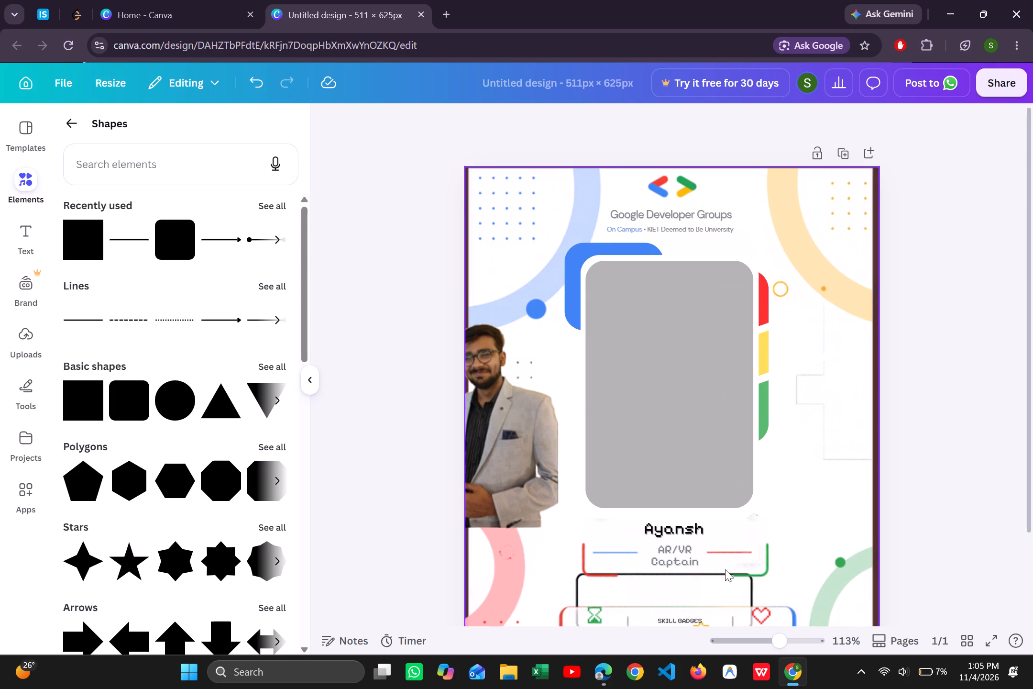
Move the black nameplate outline back up around the name and title, just beneath the grey photo frame.
left_click_drag(722, 583, 724, 526)
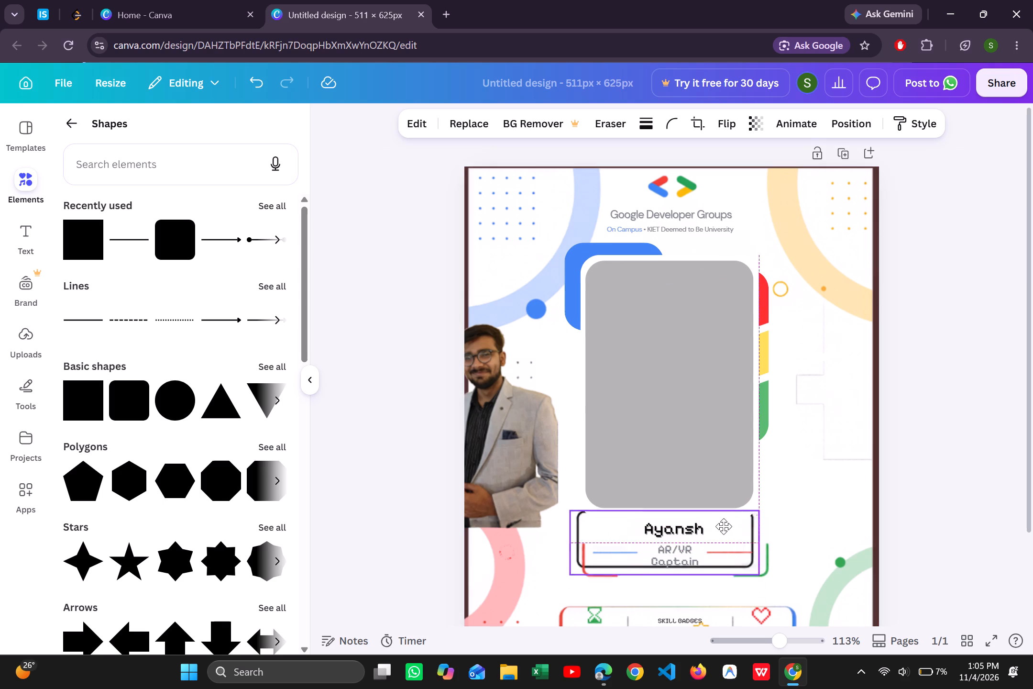
left_click_drag(724, 526, 725, 529)
left_click(928, 482)
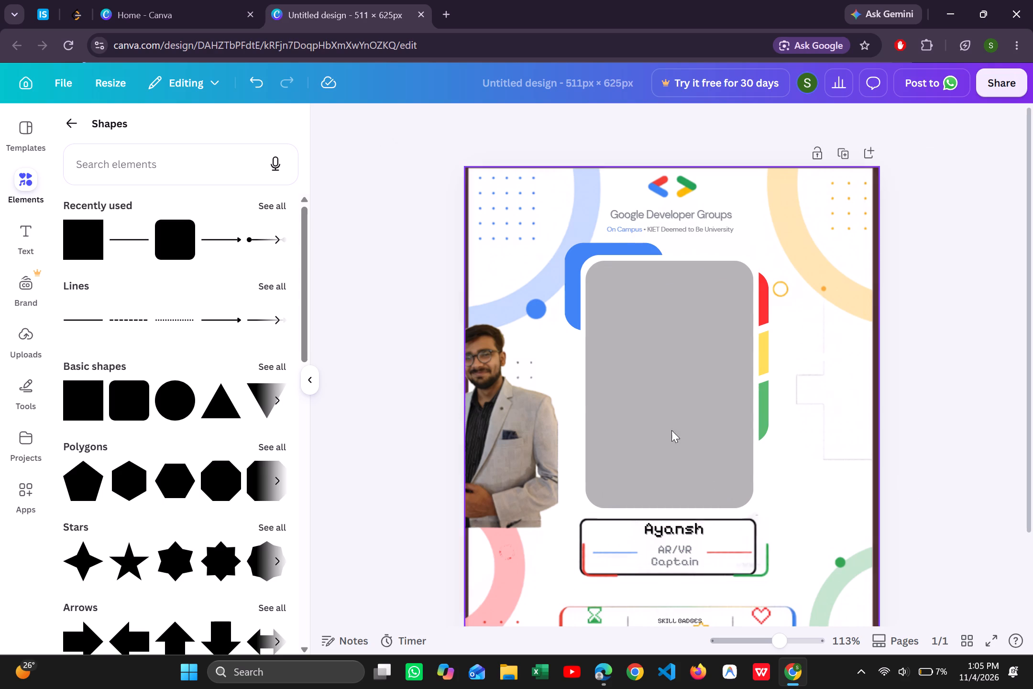
Move the man's cutout photo onto the grey frame and bring it forward layer by layer until it sits in front.
left_click(490, 438)
left_click_drag(492, 437, 623, 427)
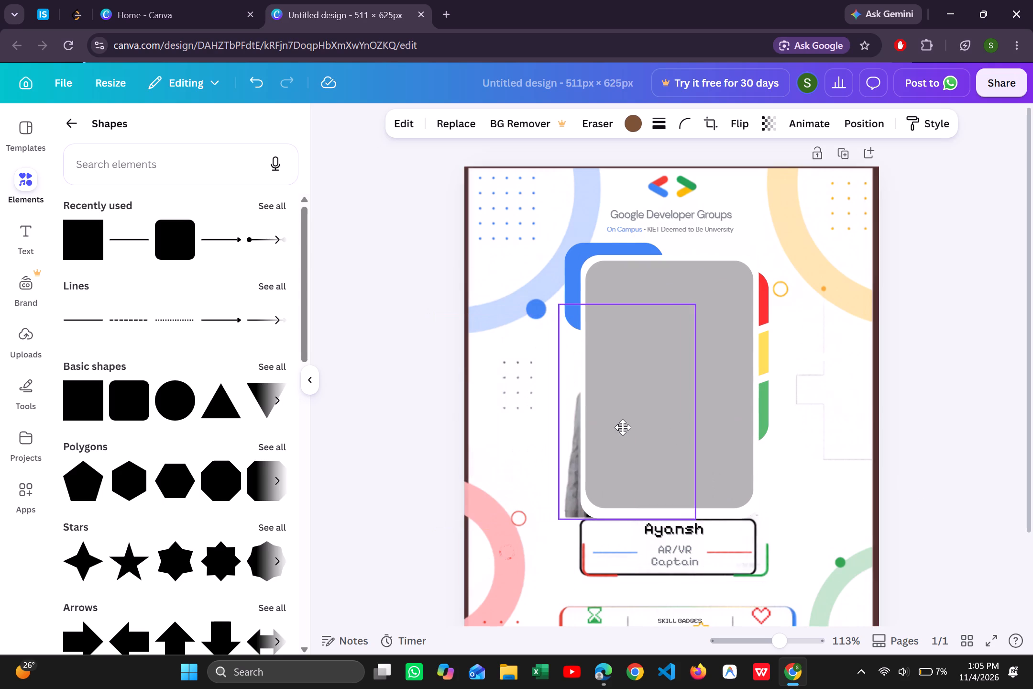
left_click_drag(623, 427, 610, 426)
left_click(666, 274)
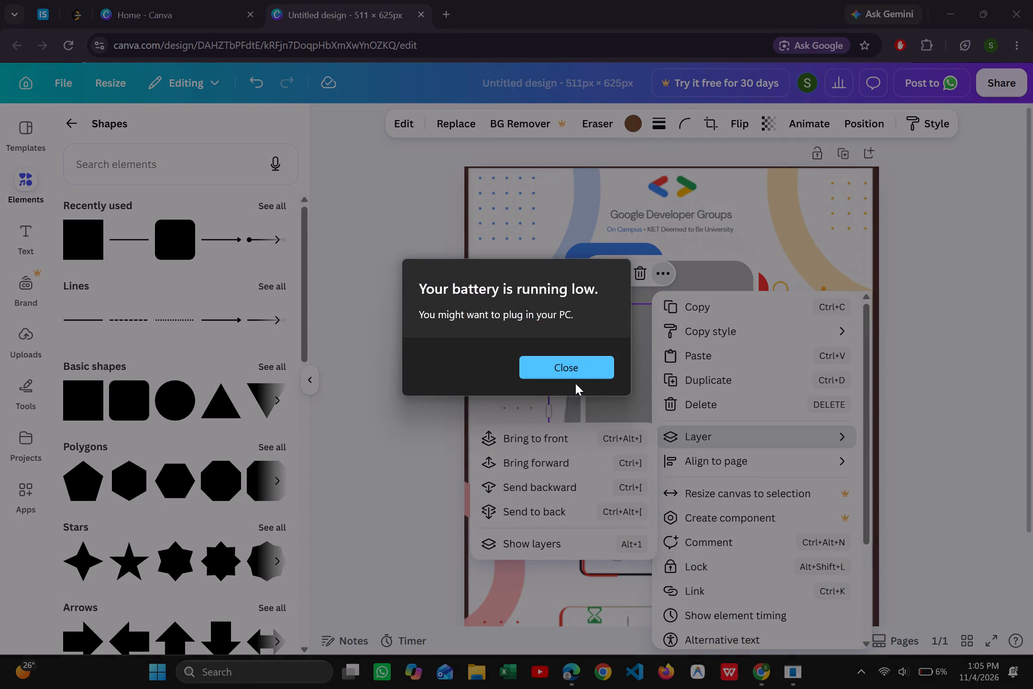
left_click(574, 371)
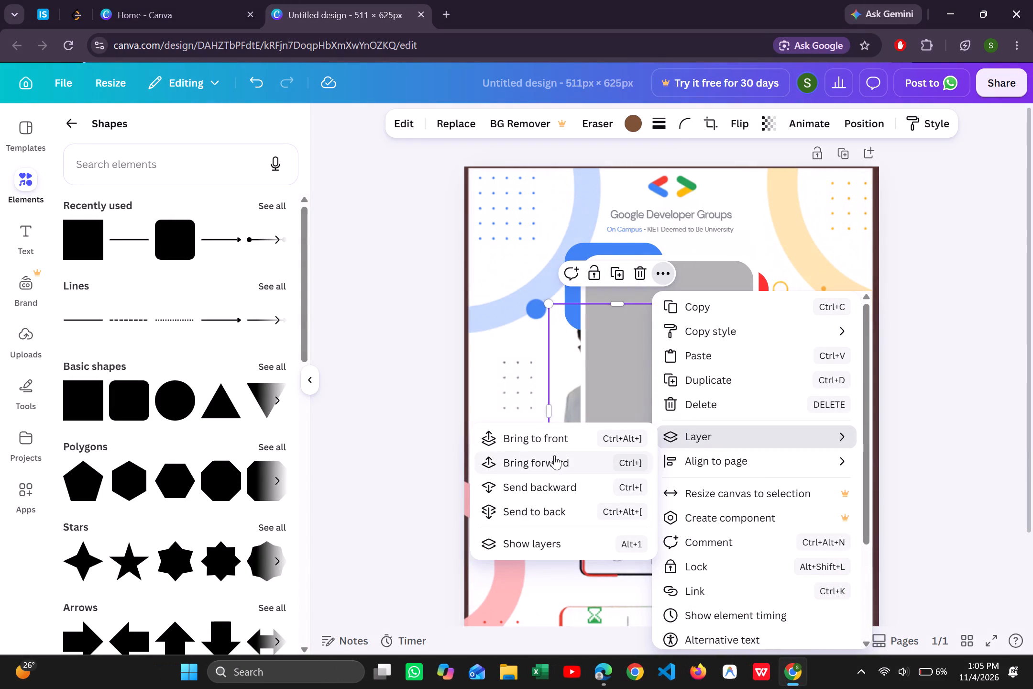
left_click(554, 455)
left_click(535, 461)
left_click(535, 461)
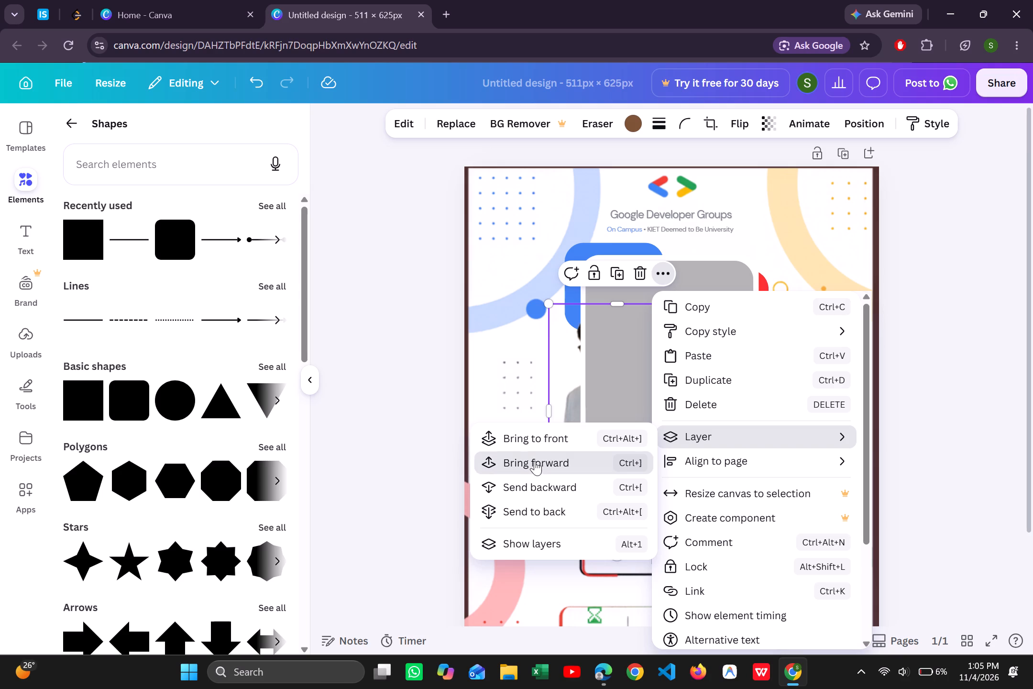
left_click(535, 461)
left_click(535, 461)
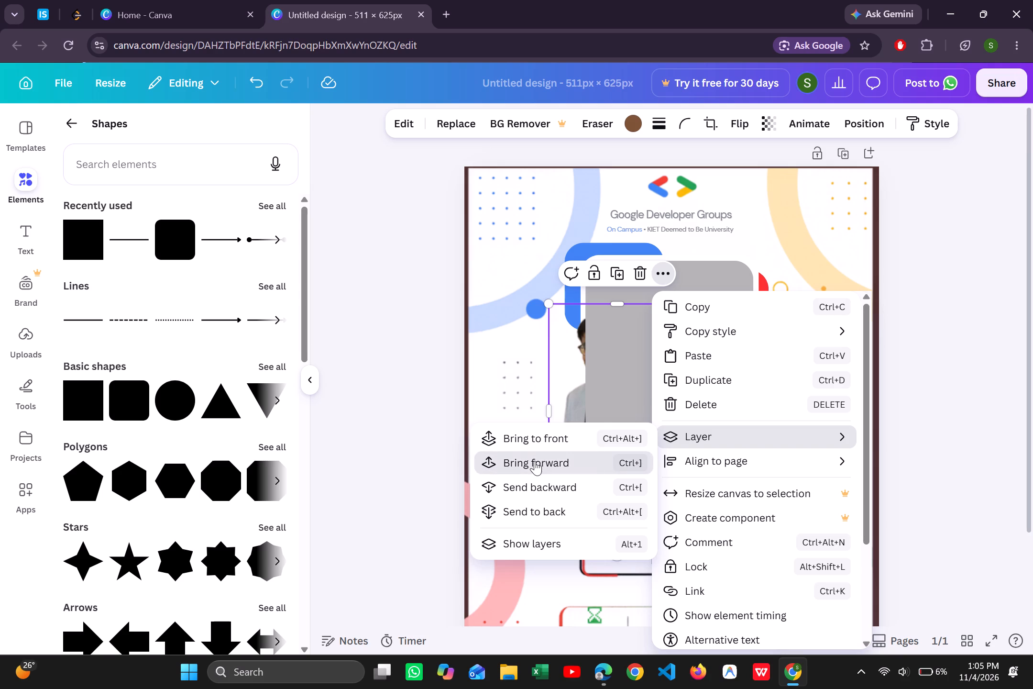
left_click(941, 315)
Enlarge the man's photo to about 198 by 310 and position it within the grey frame, aligned with the frame's bottom edge.
left_click_drag(628, 419, 665, 393)
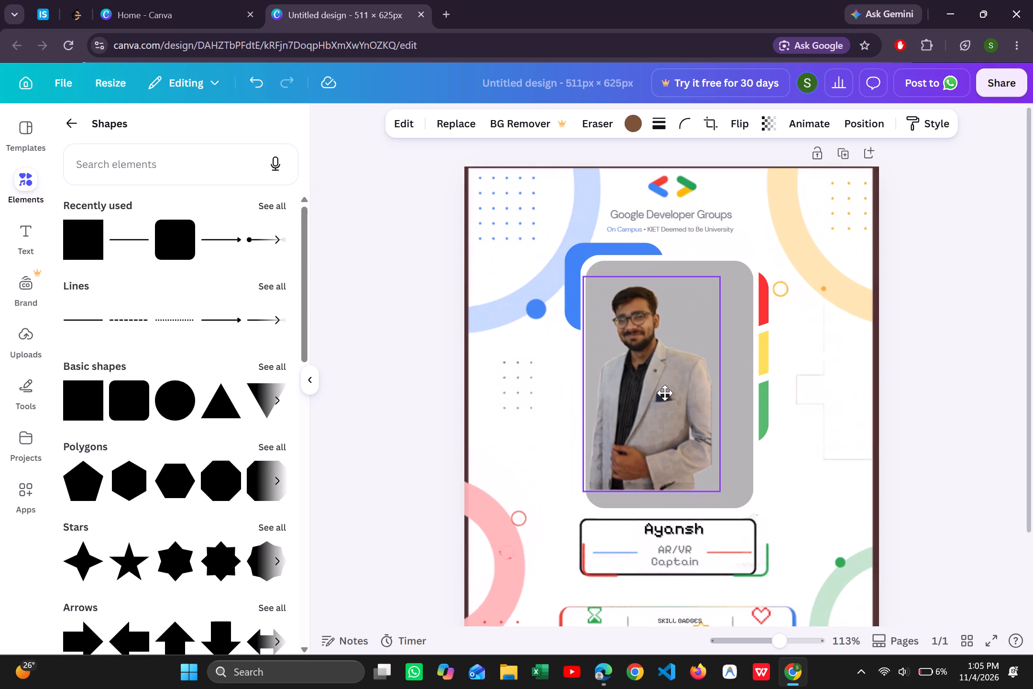
left_click_drag(665, 393, 680, 403)
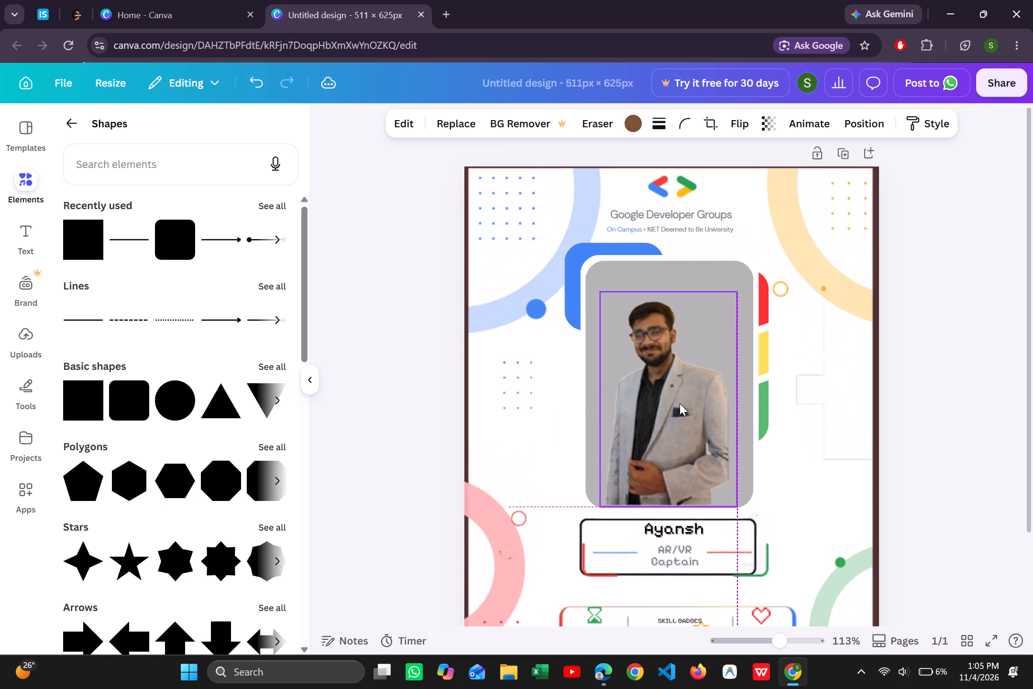
left_click_drag(738, 289, 760, 268)
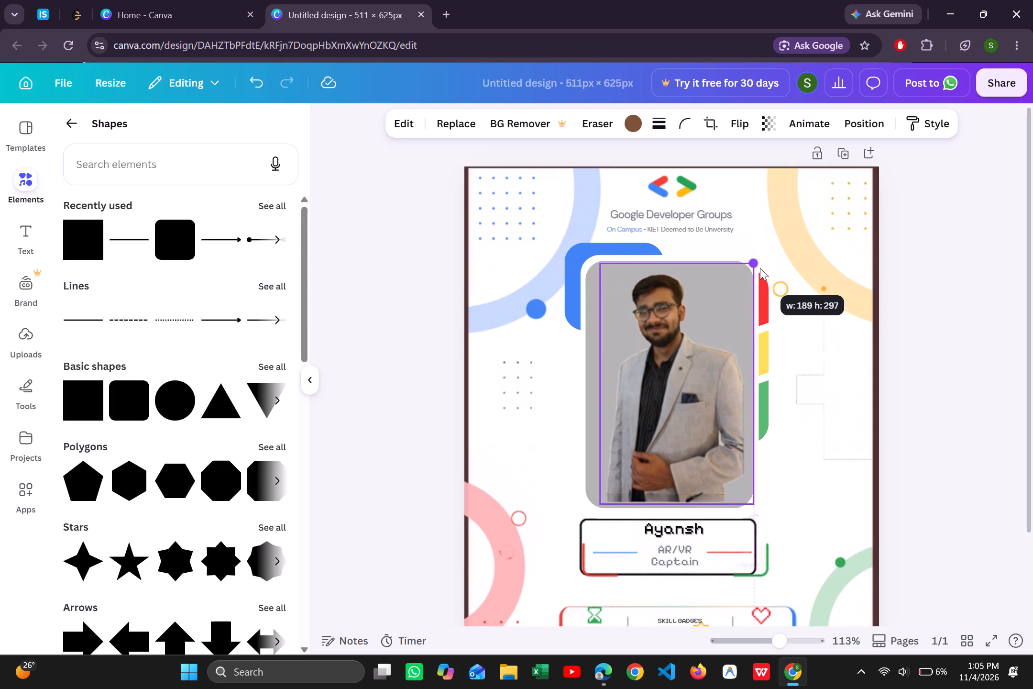
left_click_drag(760, 268, 760, 267)
left_click(709, 324)
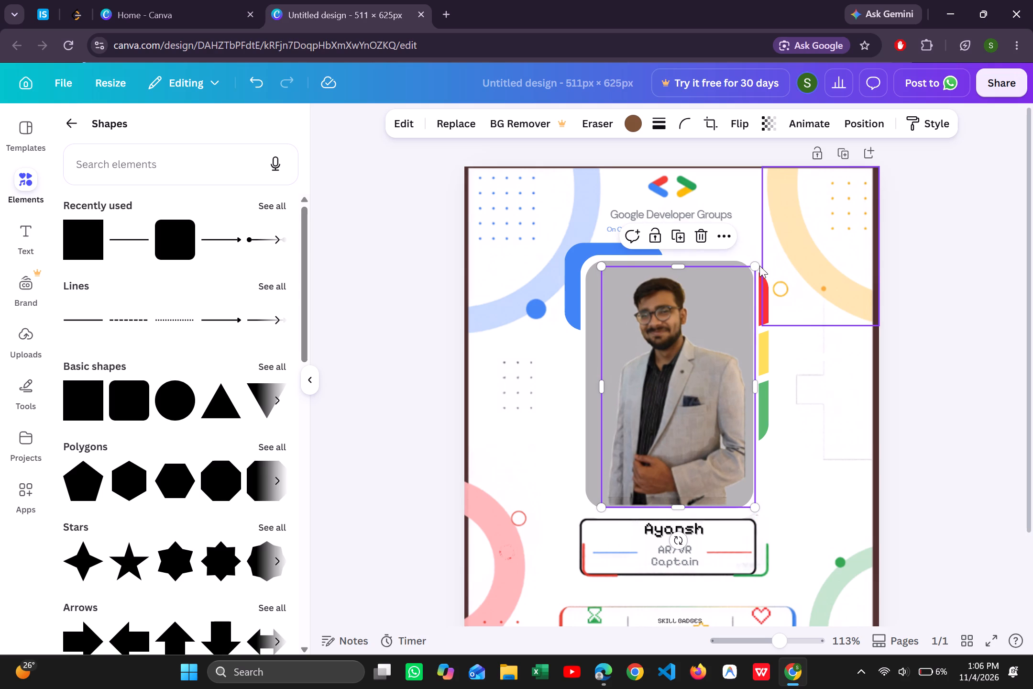
left_click_drag(759, 266, 767, 258)
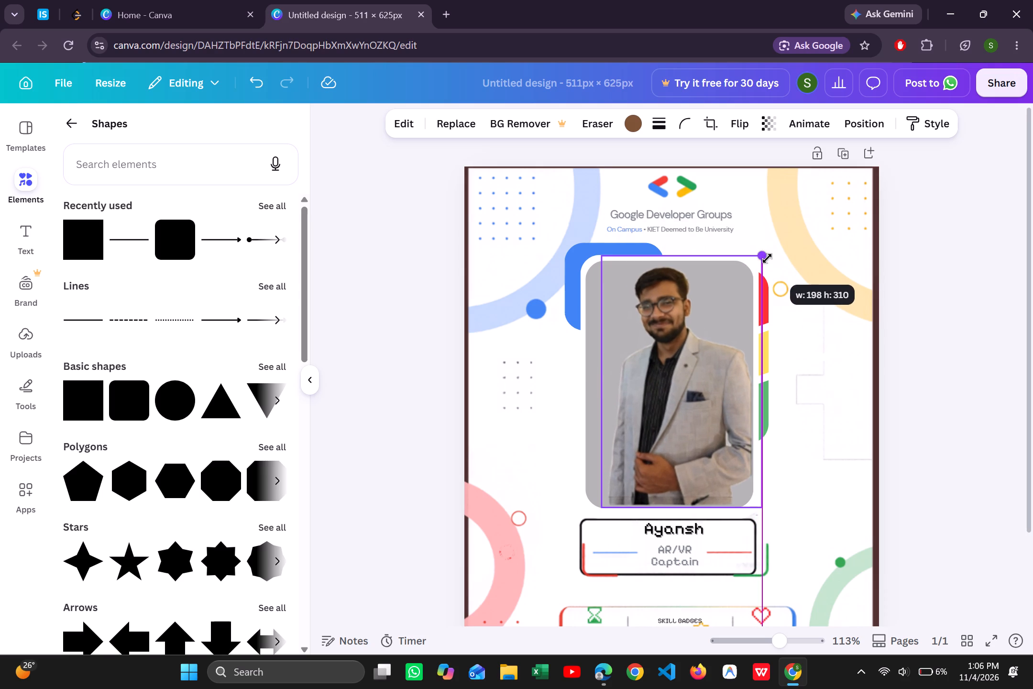
left_click_drag(767, 258, 767, 259)
left_click_drag(666, 349, 666, 349)
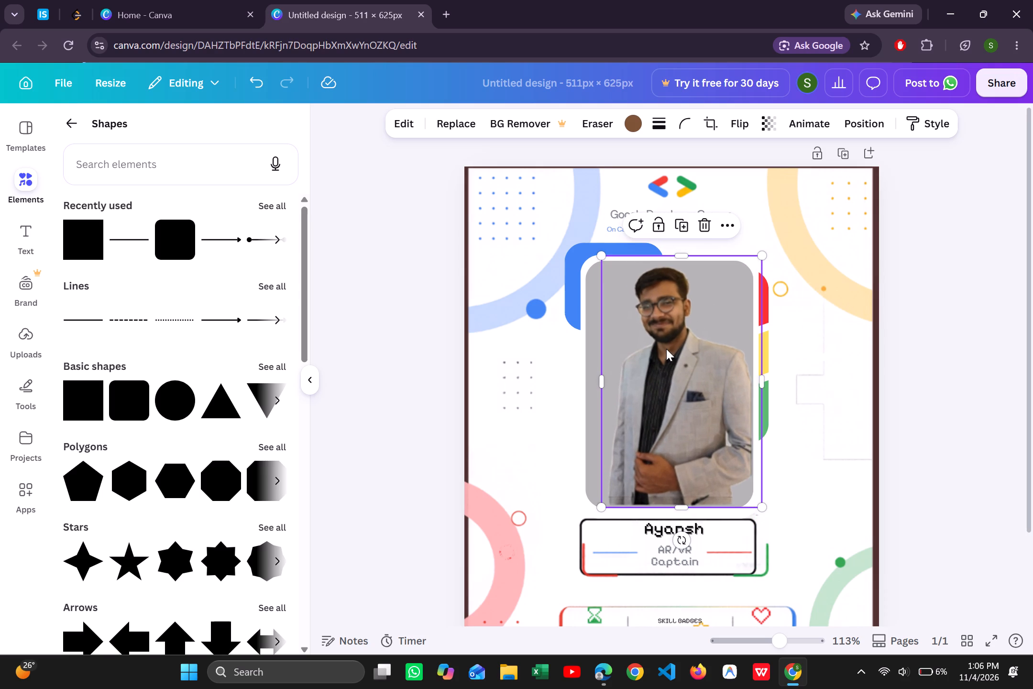
left_click_drag(666, 349, 660, 352)
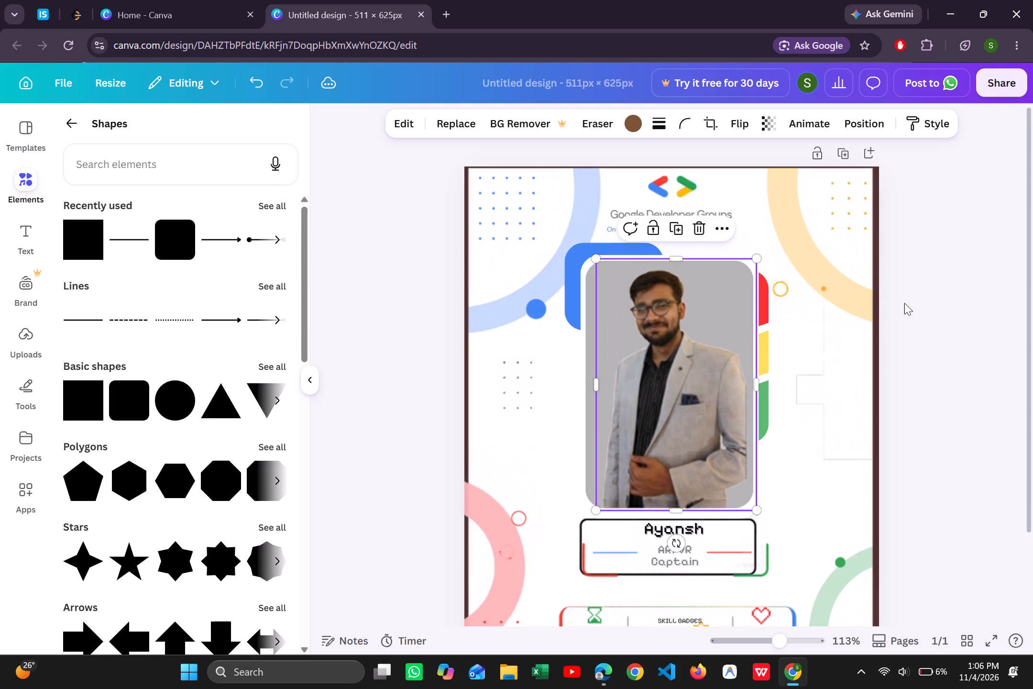
left_click(930, 298)
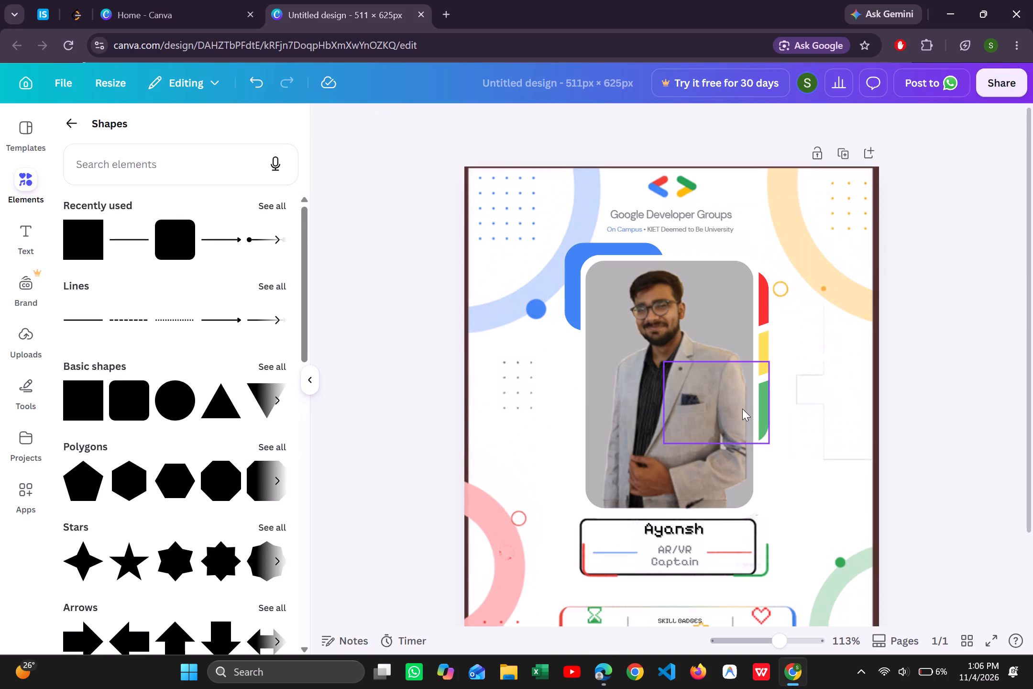
Extend the right edge of the man's photo slightly past the grey frame, to a width of about 206.
left_click(742, 409)
left_click_drag(758, 391, 766, 390)
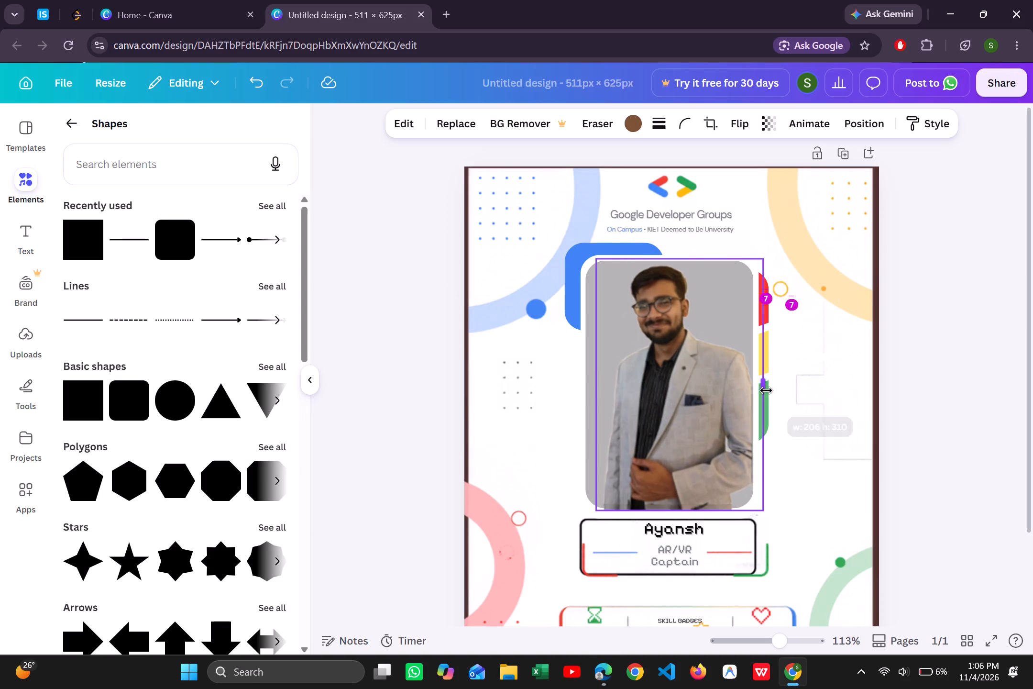
left_click_drag(766, 390, 767, 390)
left_click(912, 360)
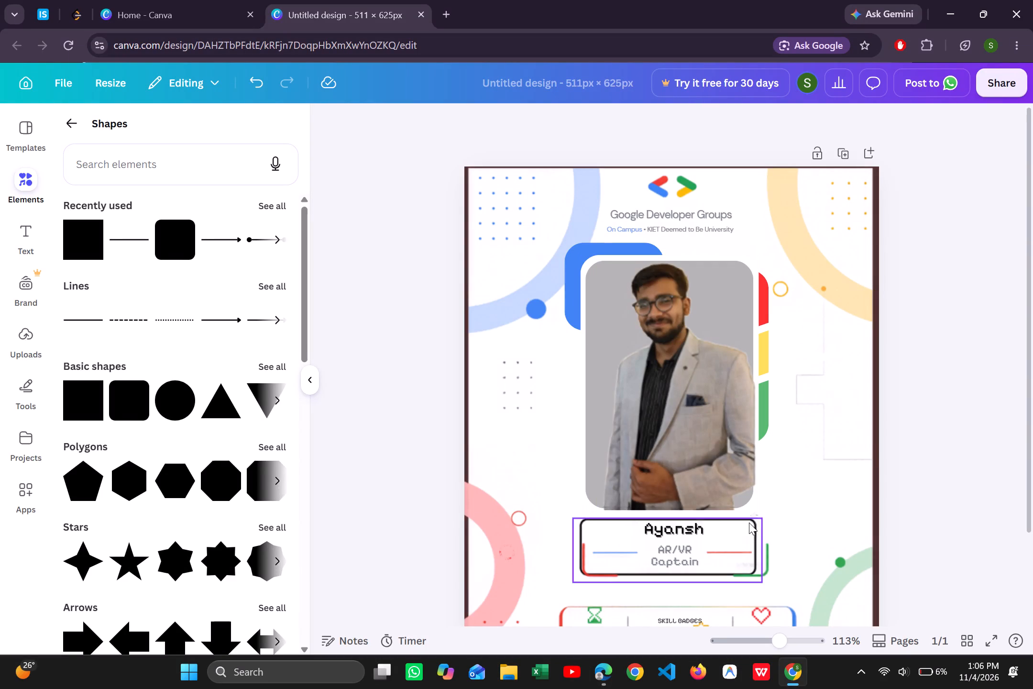
Widen the outlined panel behind the skill badges to about 367 and extend its top edge up towards the nameplate.
scroll(889, 431, "down", 1)
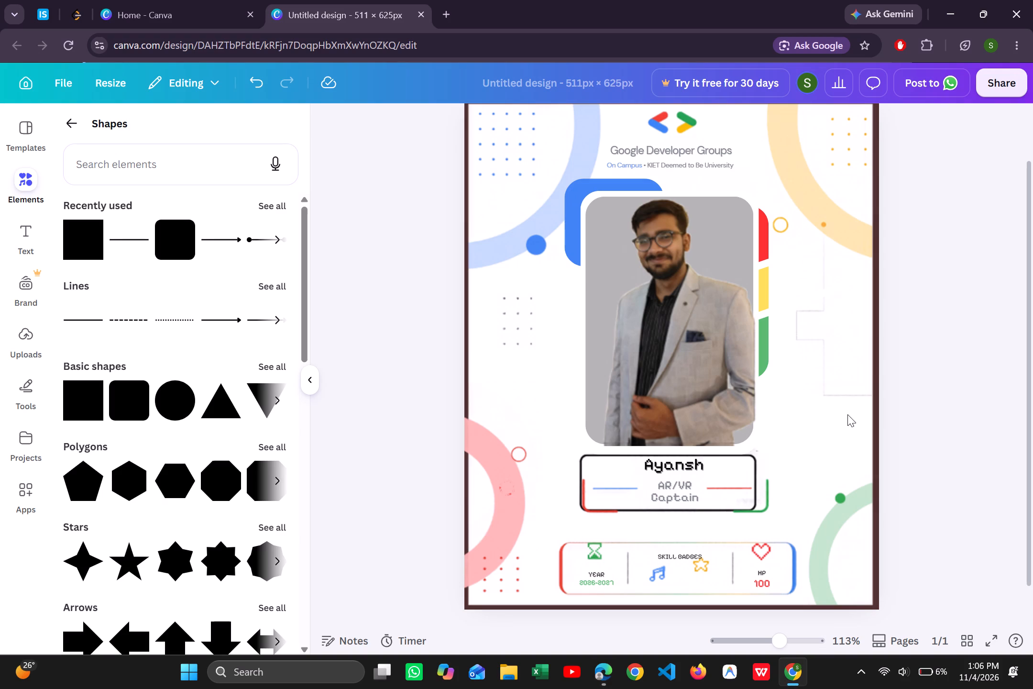
left_click(790, 546)
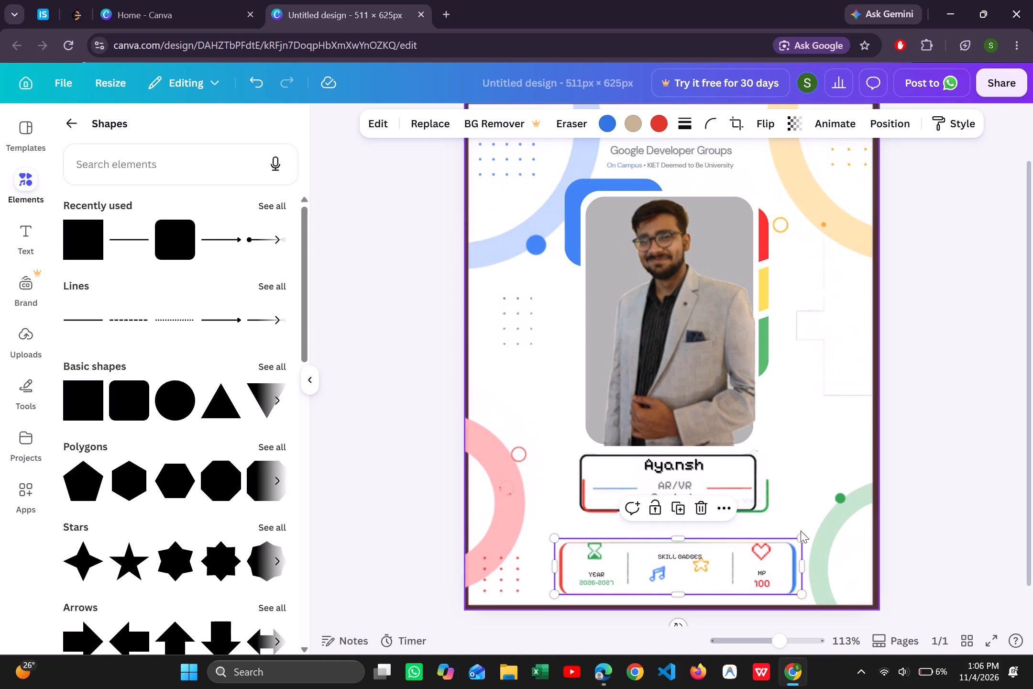
left_click_drag(801, 537, 815, 512)
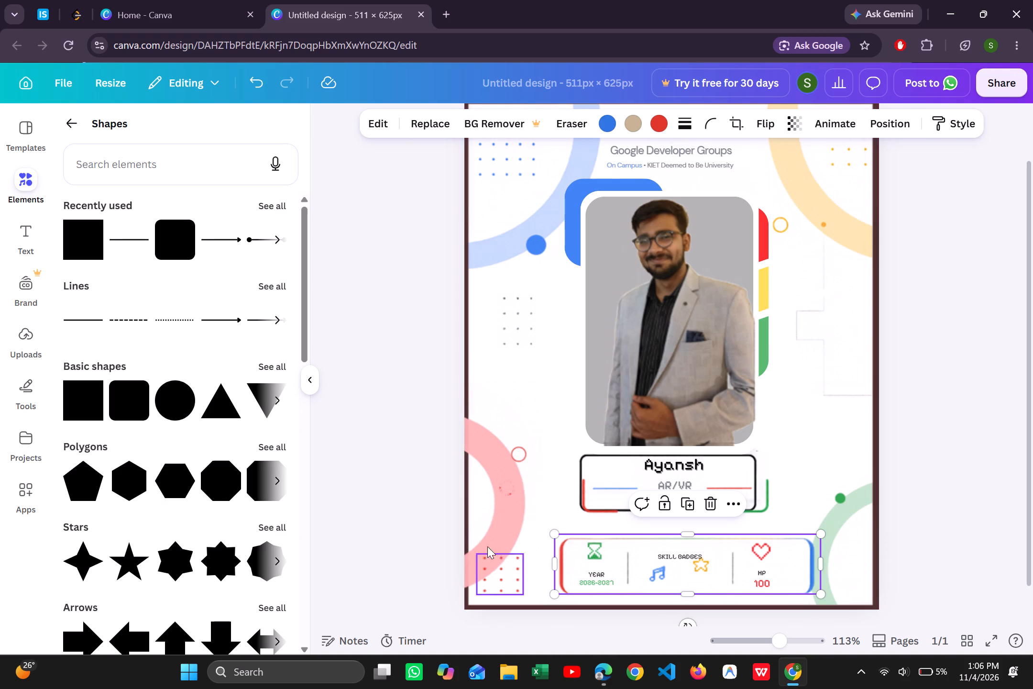
left_click_drag(557, 531, 525, 521)
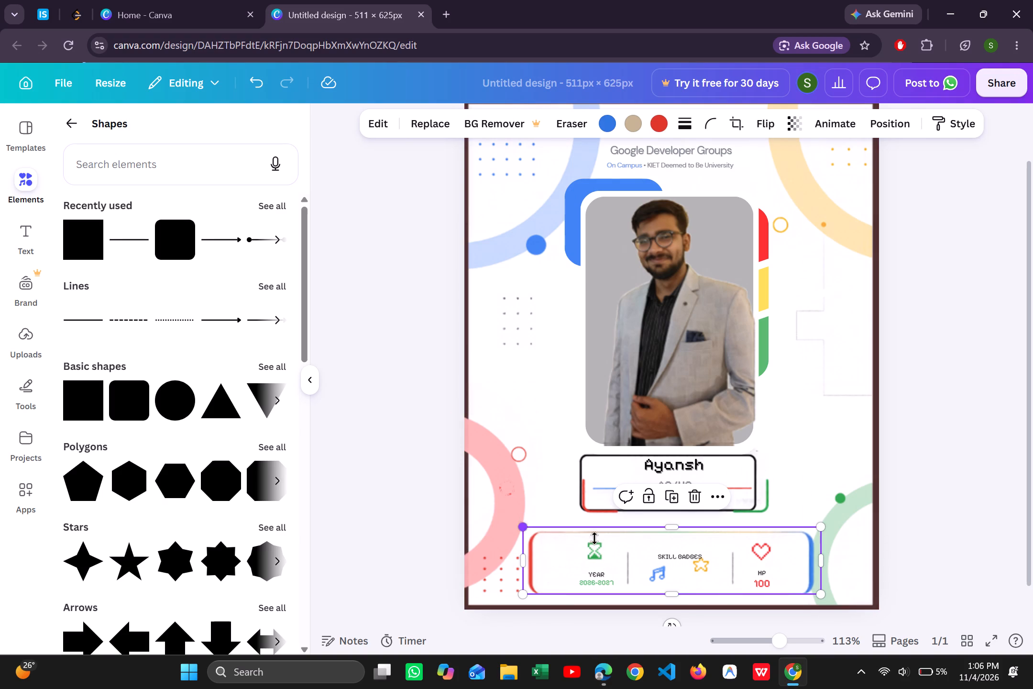
left_click_drag(676, 530, 677, 519)
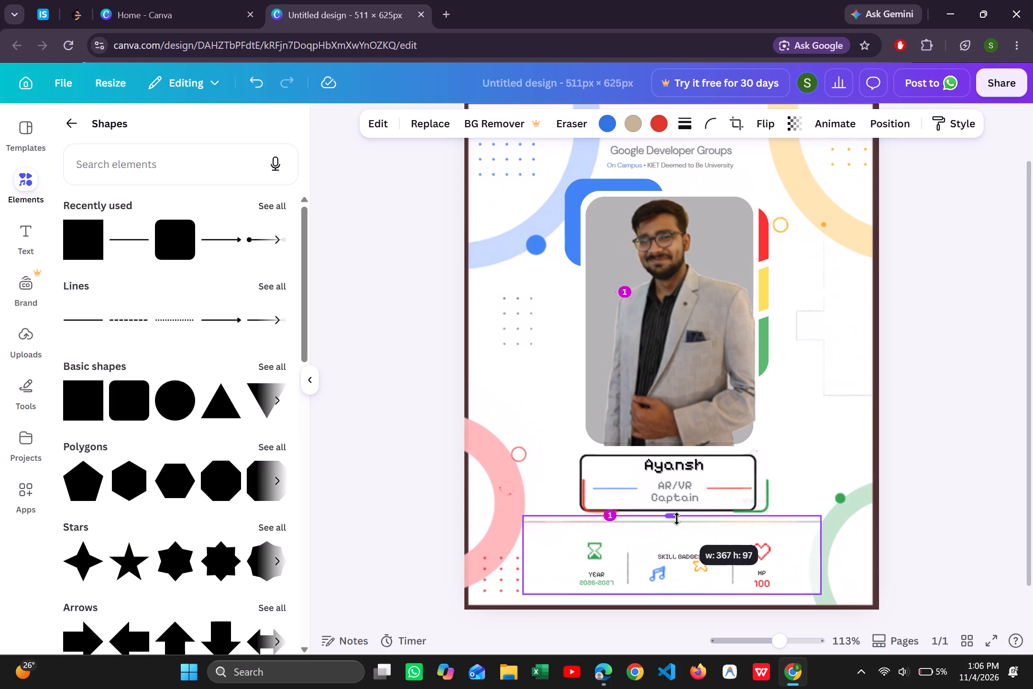
left_click_drag(677, 519, 677, 522)
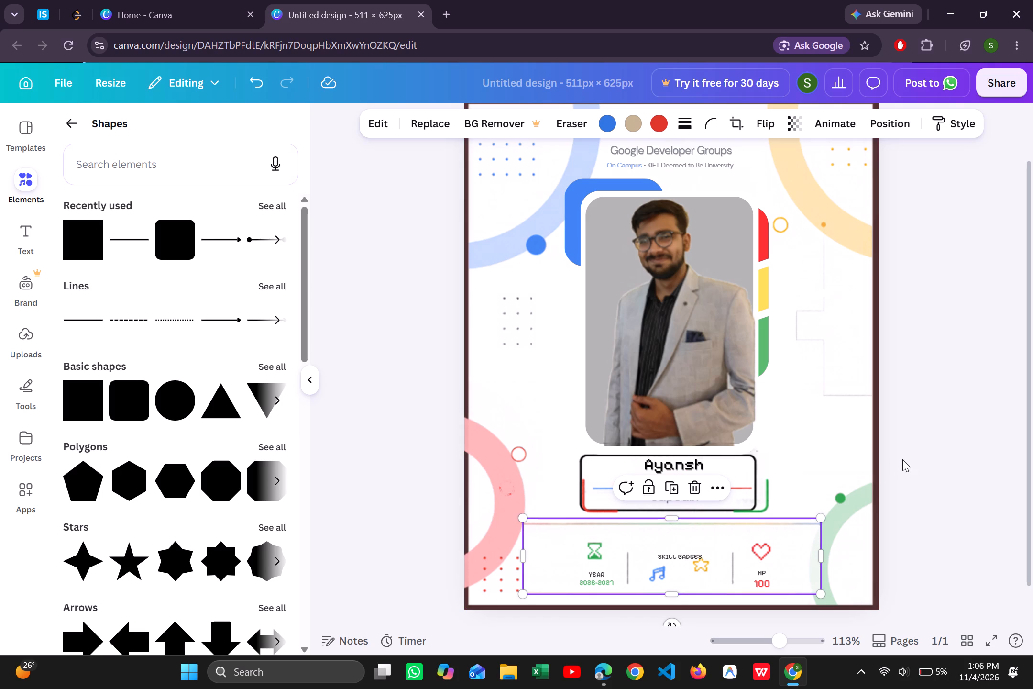
left_click(902, 459)
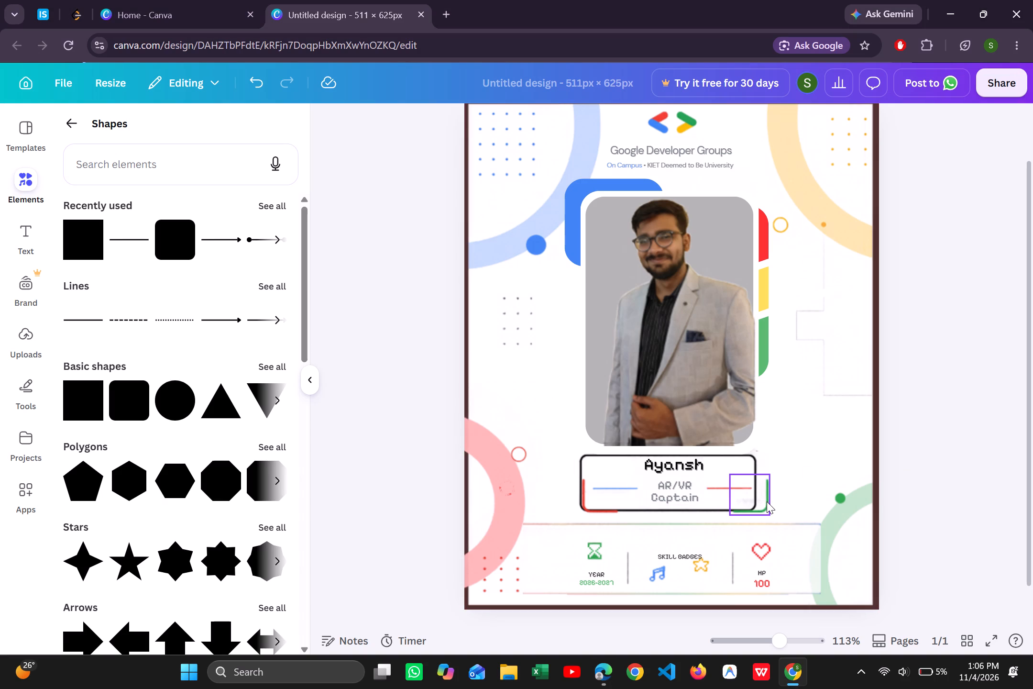
Move the green and red corner brackets and the blue and red lines off the nameplate into the empty side areas.
left_click_drag(767, 501, 818, 447)
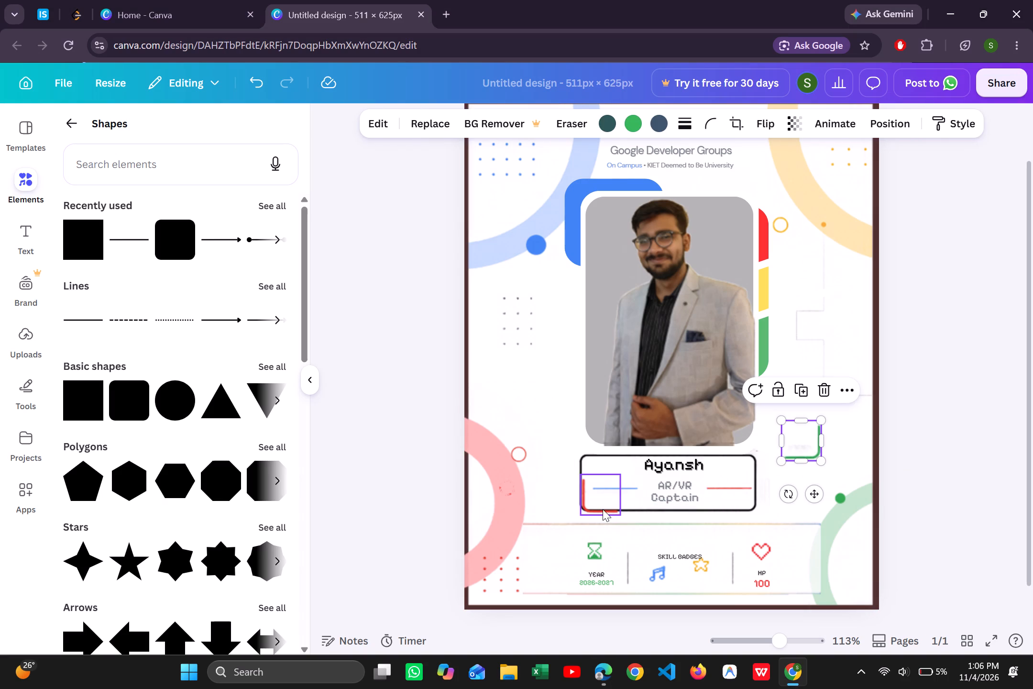
left_click_drag(603, 509, 544, 417)
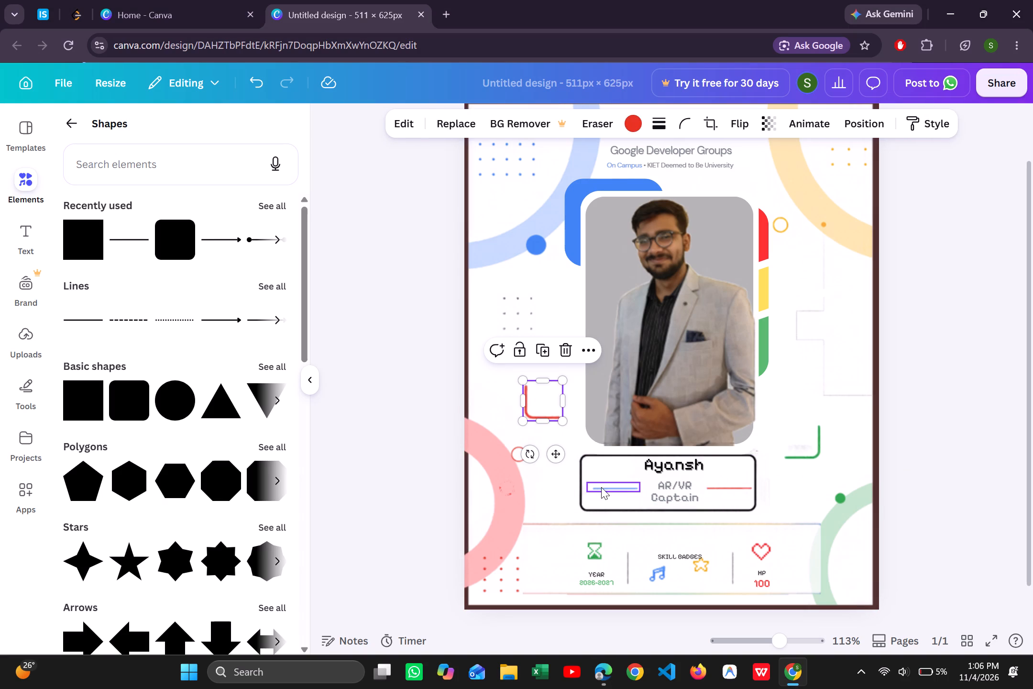
left_click_drag(601, 487, 791, 375)
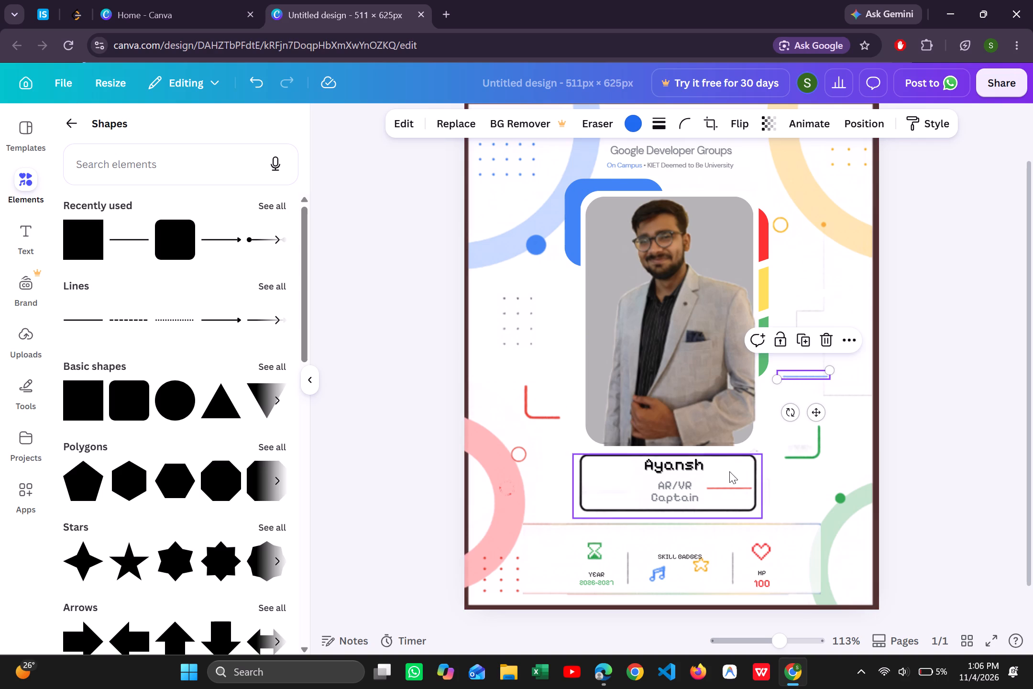
left_click_drag(729, 486, 845, 459)
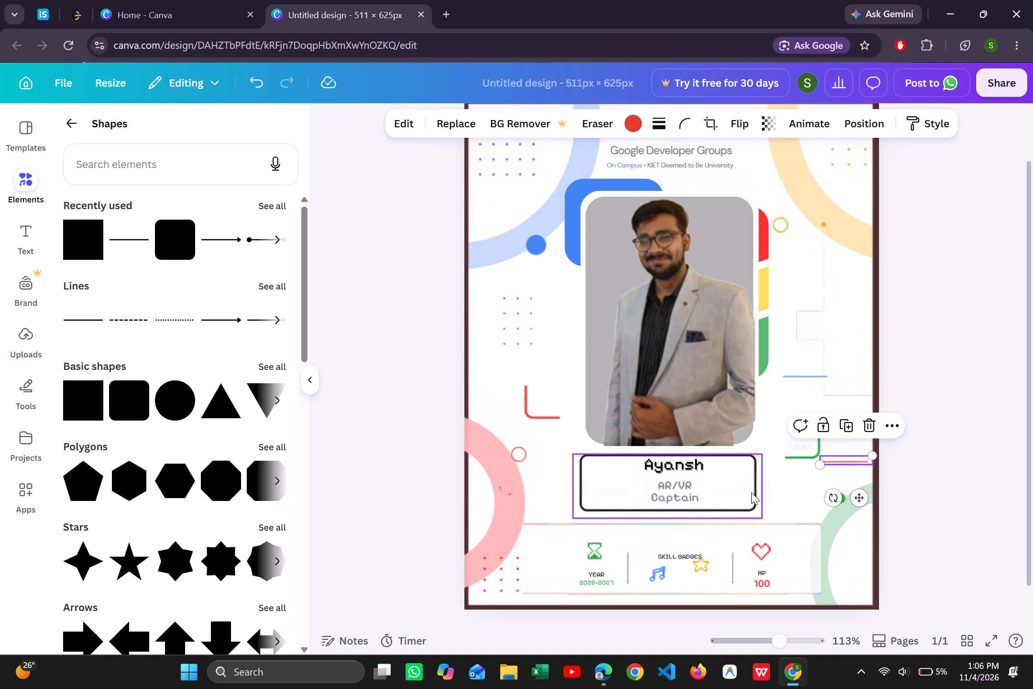
Enlarge the black nameplate outline to about 249 wide and shift it slightly down around the name and title.
left_click(747, 493)
left_click_drag(761, 456, 774, 454)
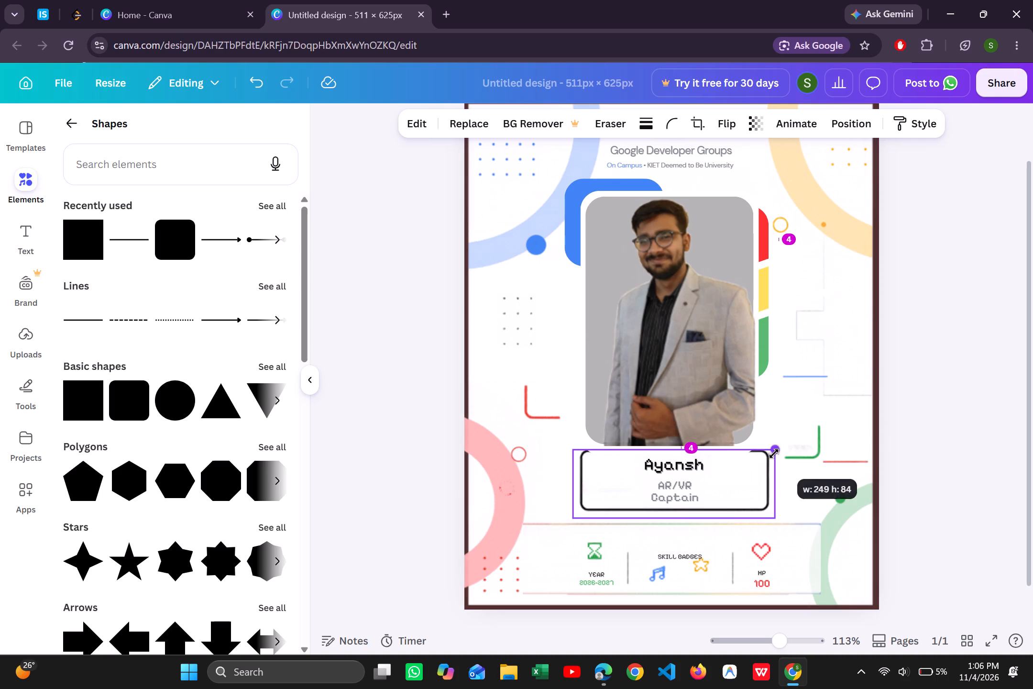
left_click_drag(774, 454, 773, 454)
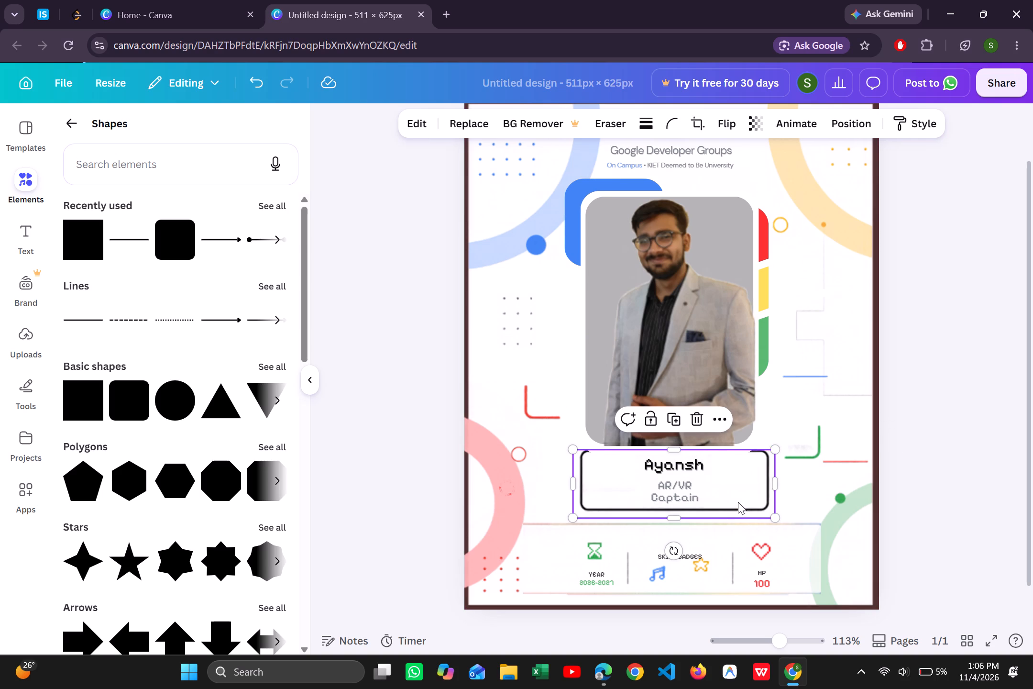
left_click_drag(737, 502, 736, 508)
left_click(674, 456)
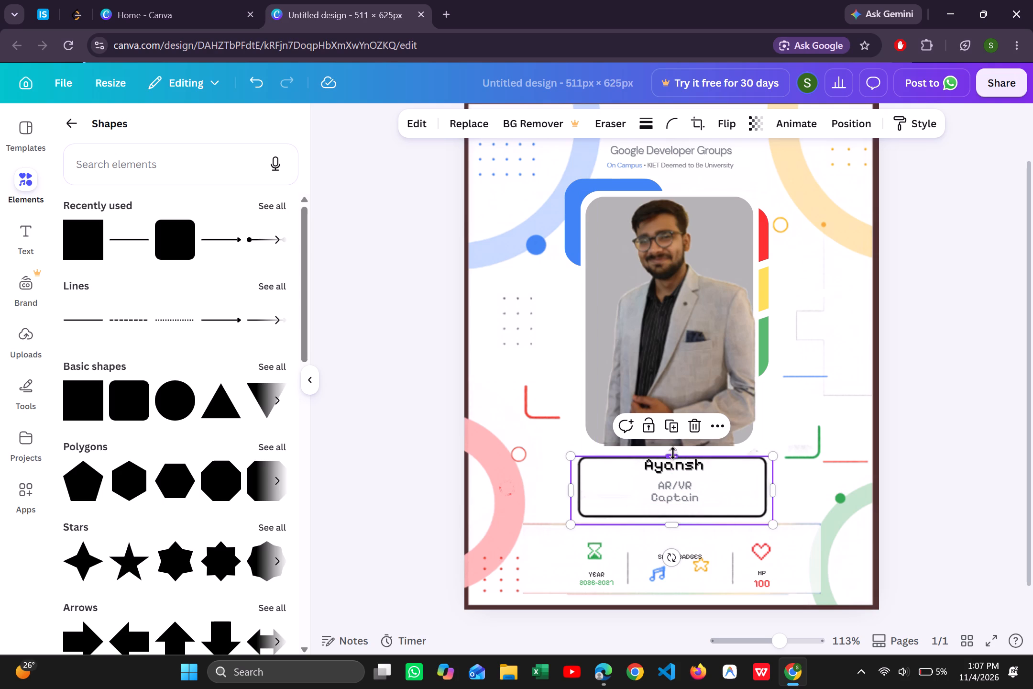
Nudge the black nameplate outline slightly down and to the left around the name and title.
left_click(727, 499)
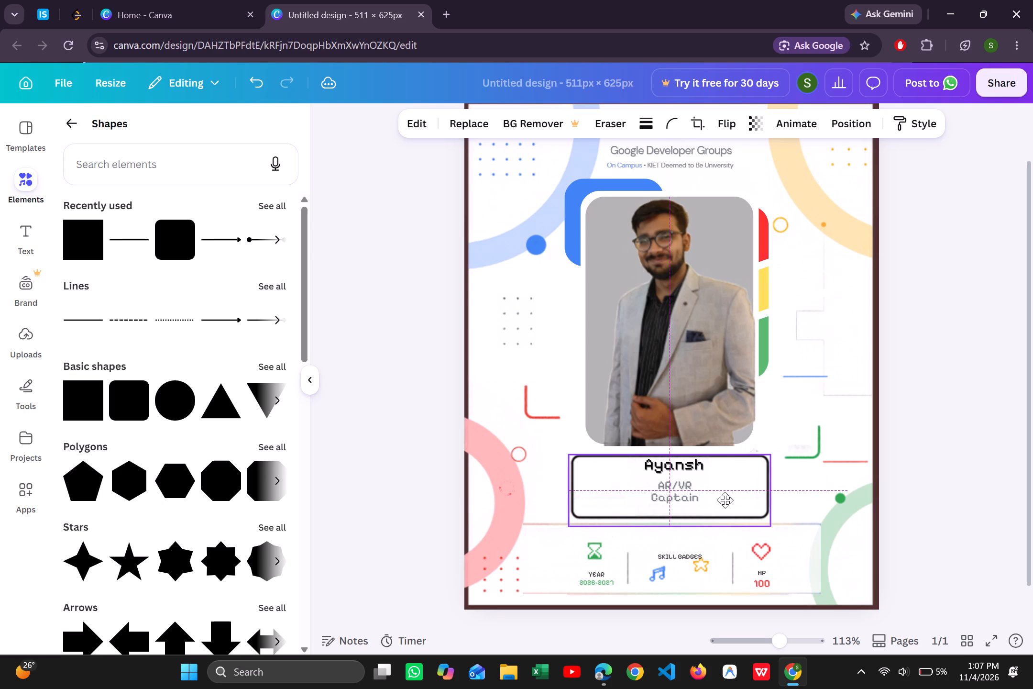
left_click(911, 452)
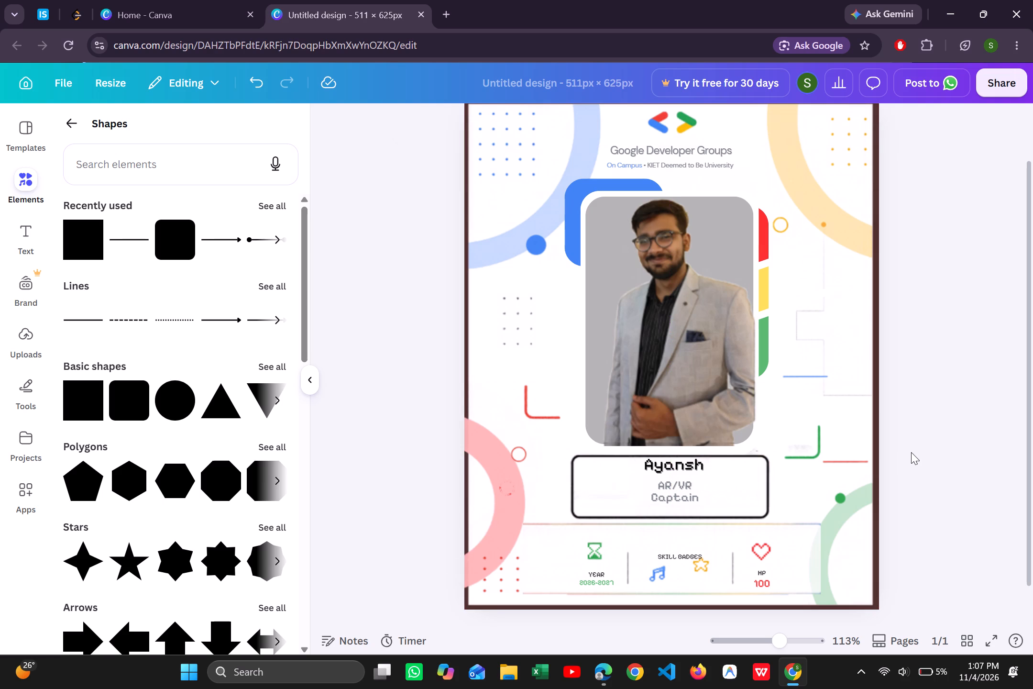
Centre the outlined skill-badges panel horizontally on the page.
left_click(799, 562)
left_click(896, 120)
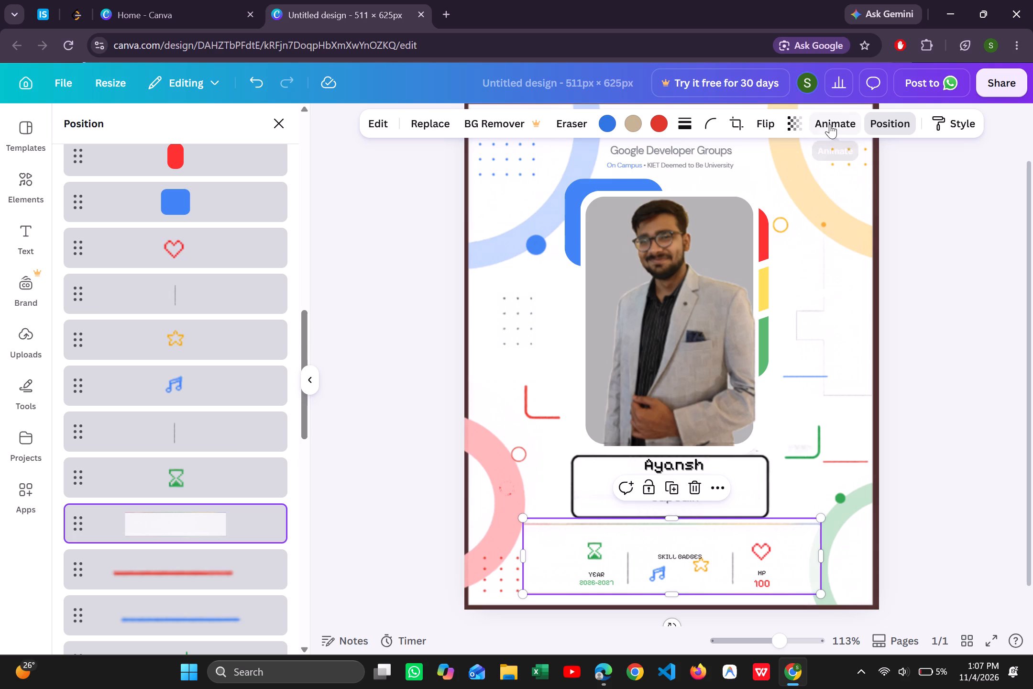
left_click(830, 123)
left_click(902, 118)
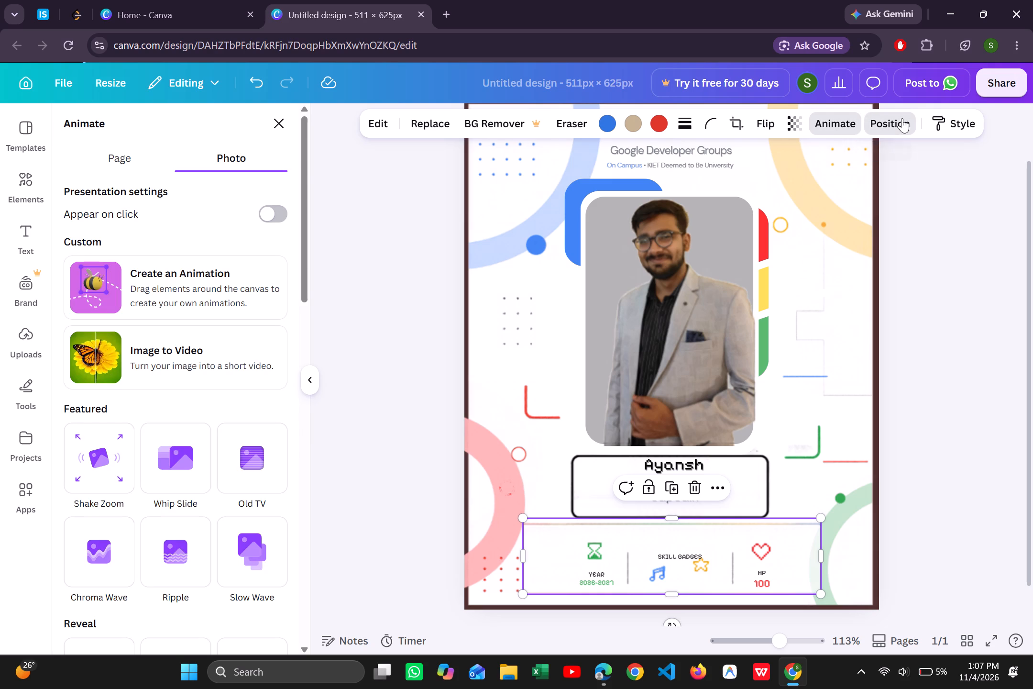
scroll(249, 408, "down", 6)
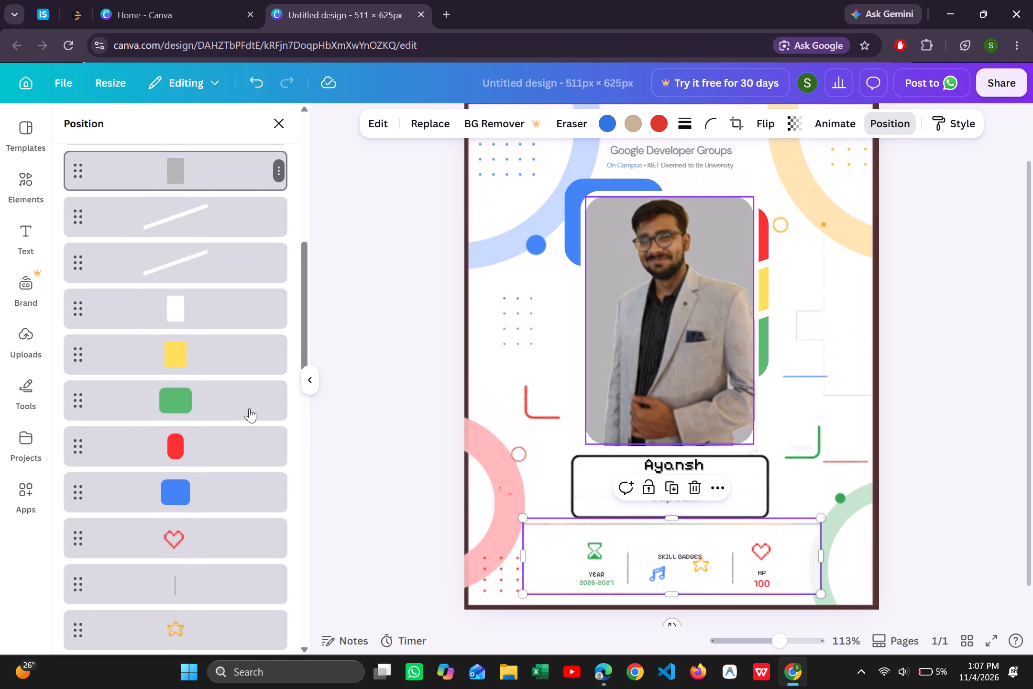
scroll(249, 408, "up", 8)
left_click(234, 194)
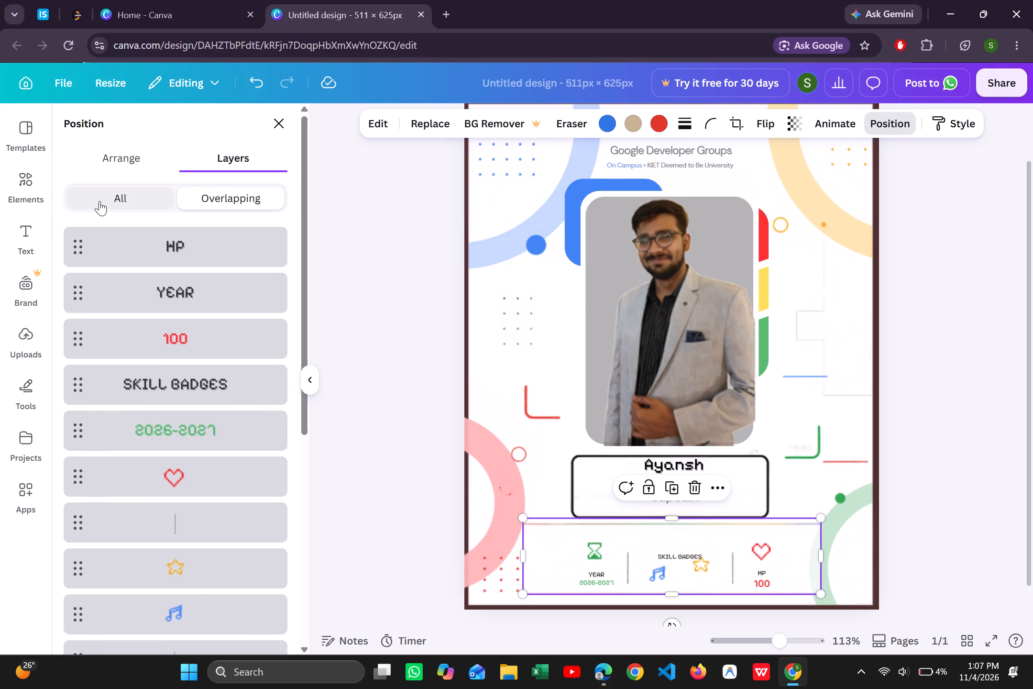
left_click(99, 200)
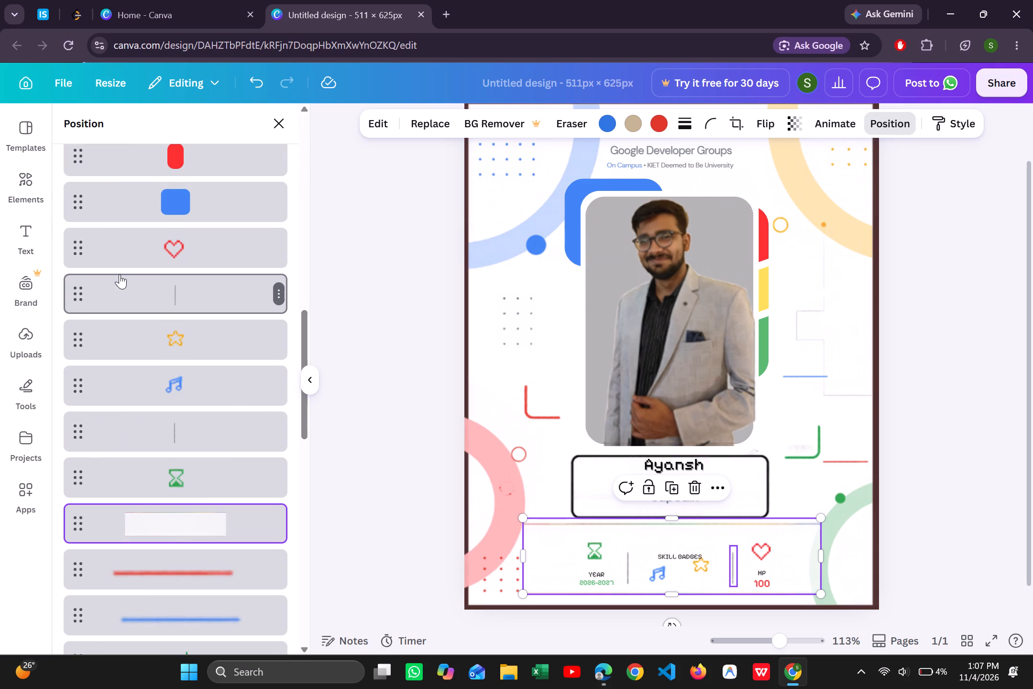
scroll(115, 279, "up", 8)
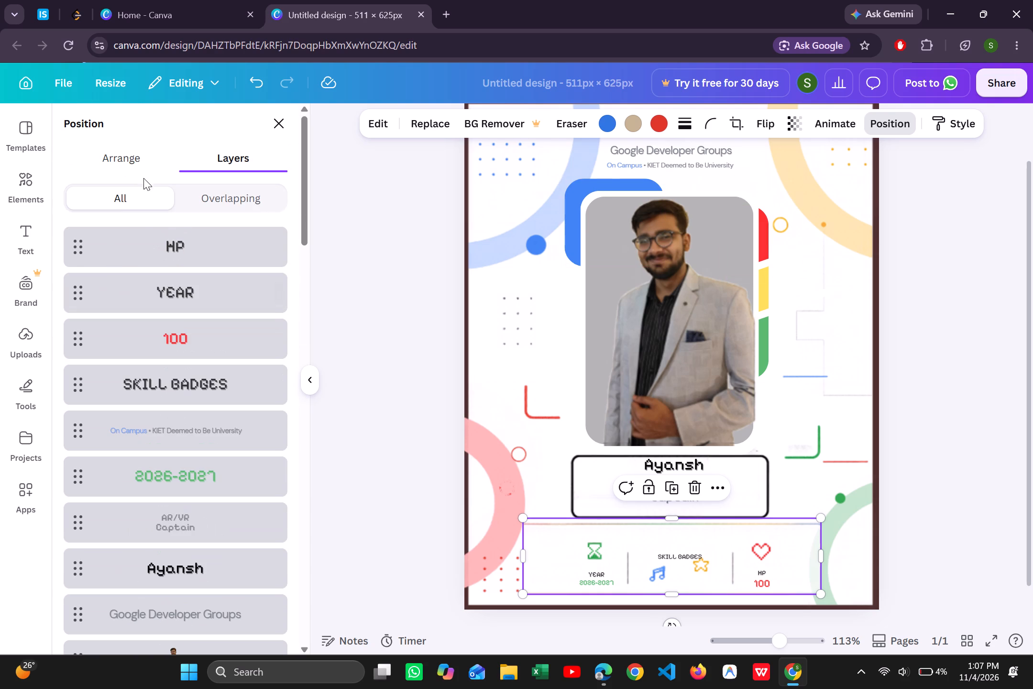
left_click(130, 164)
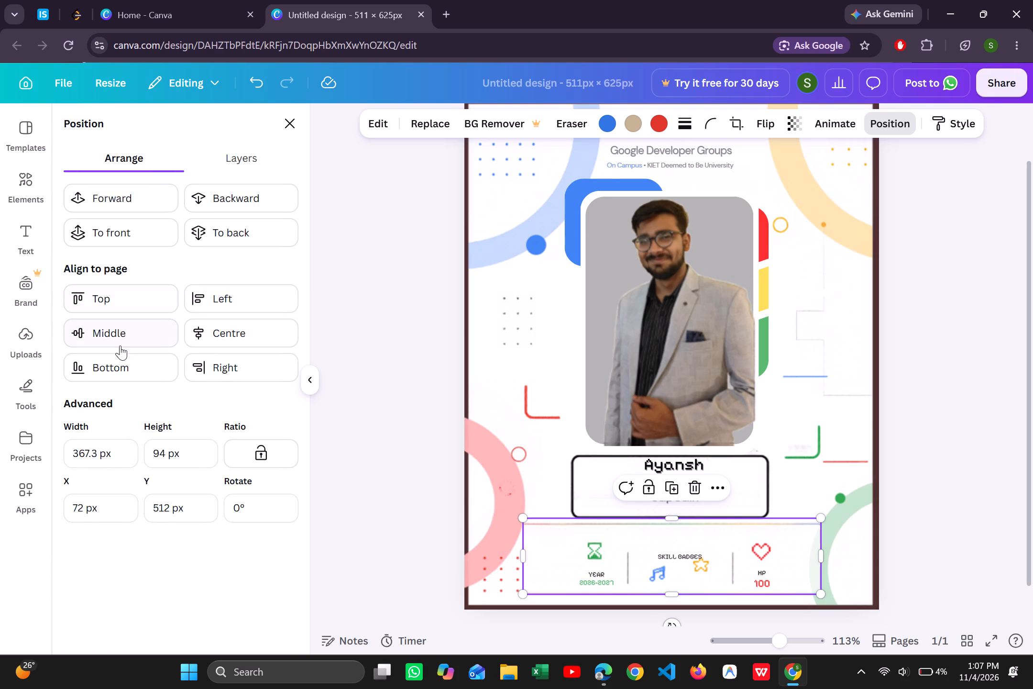
left_click(220, 329)
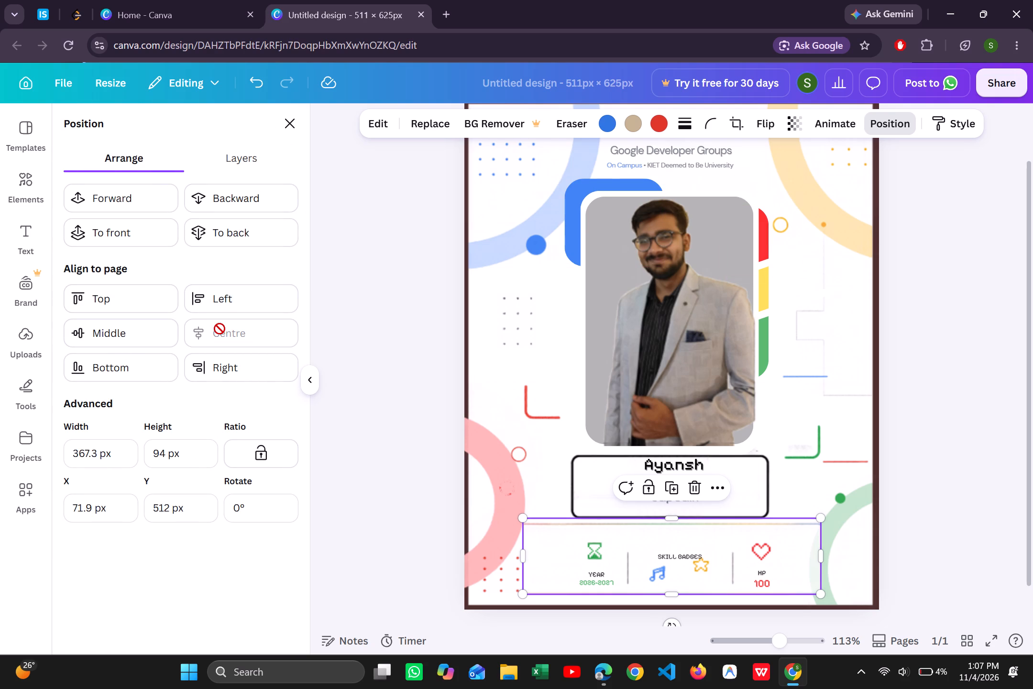
left_click(398, 356)
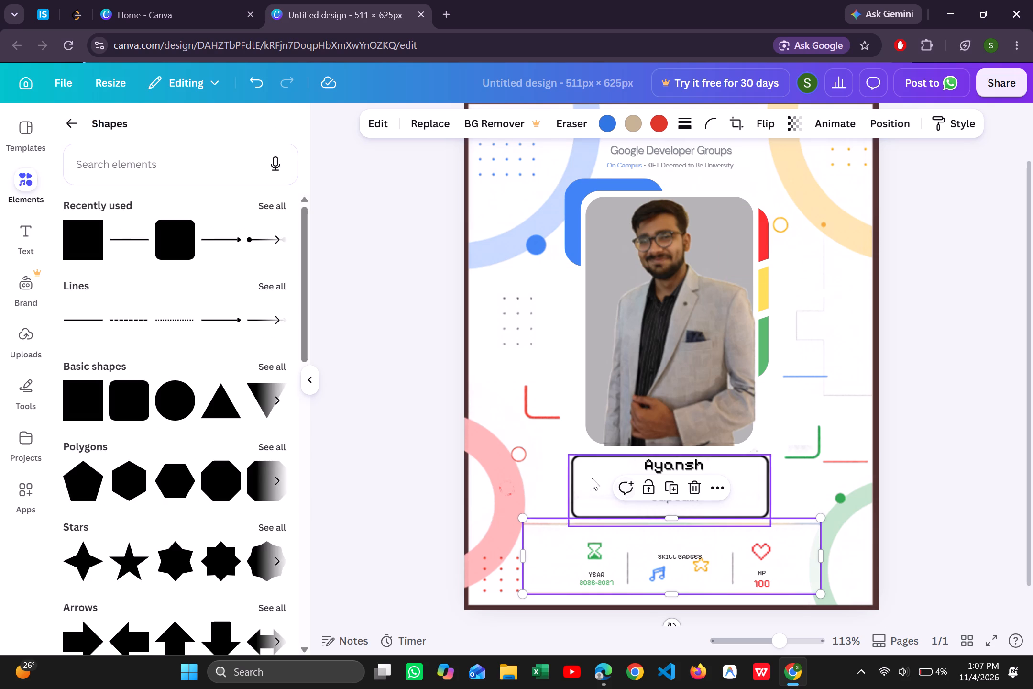
Centre the black nameplate outline horizontally on the page.
left_click(592, 478)
left_click(846, 128)
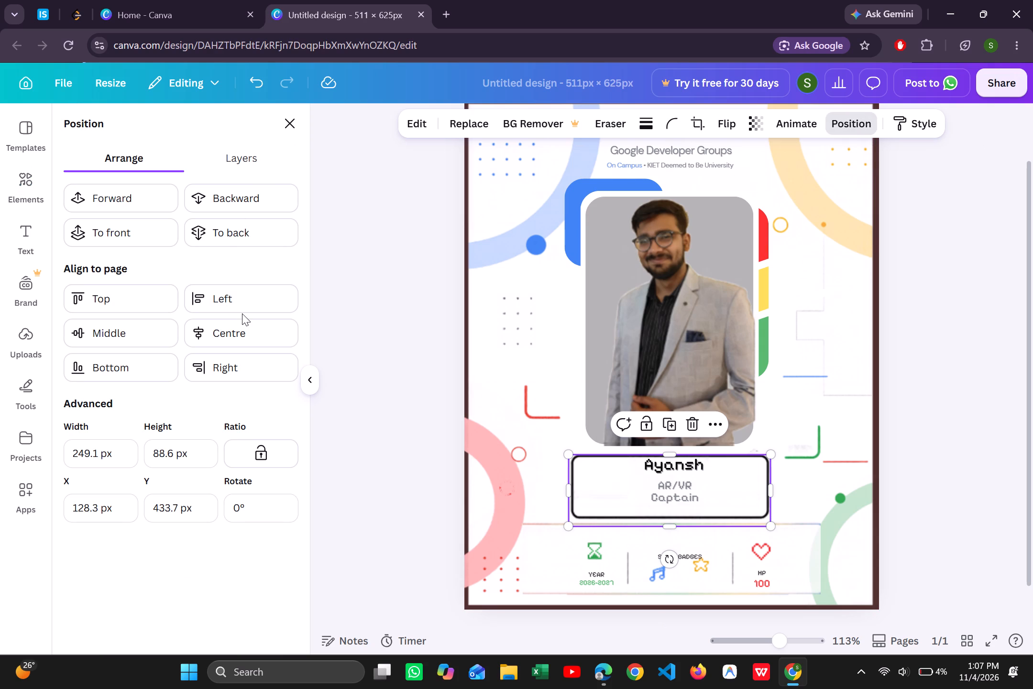
left_click(235, 334)
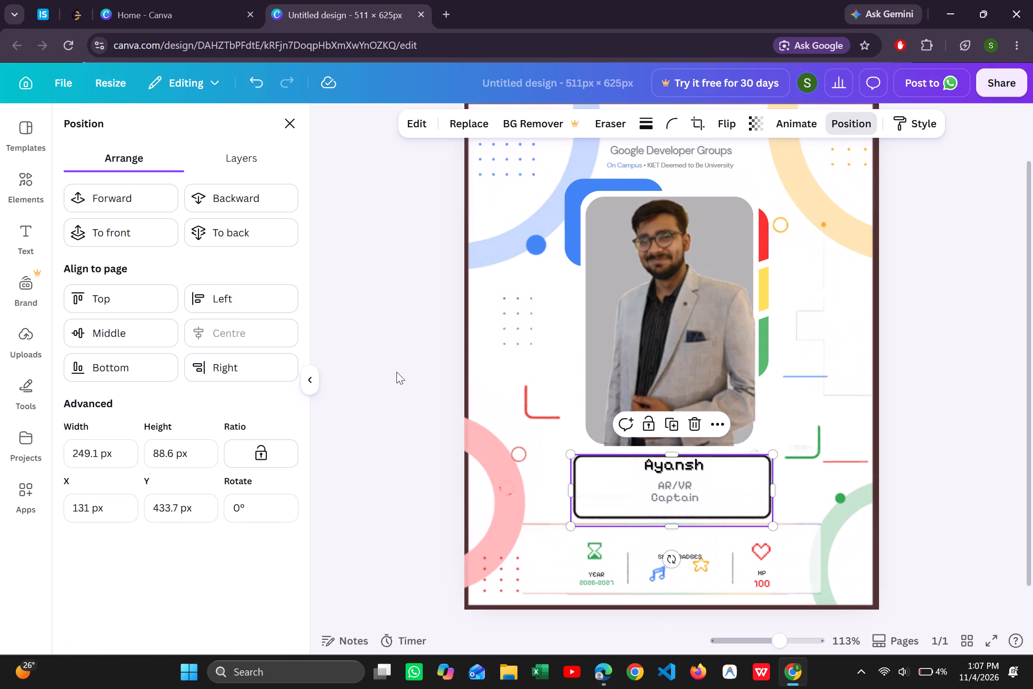
left_click(396, 372)
left_click(396, 372)
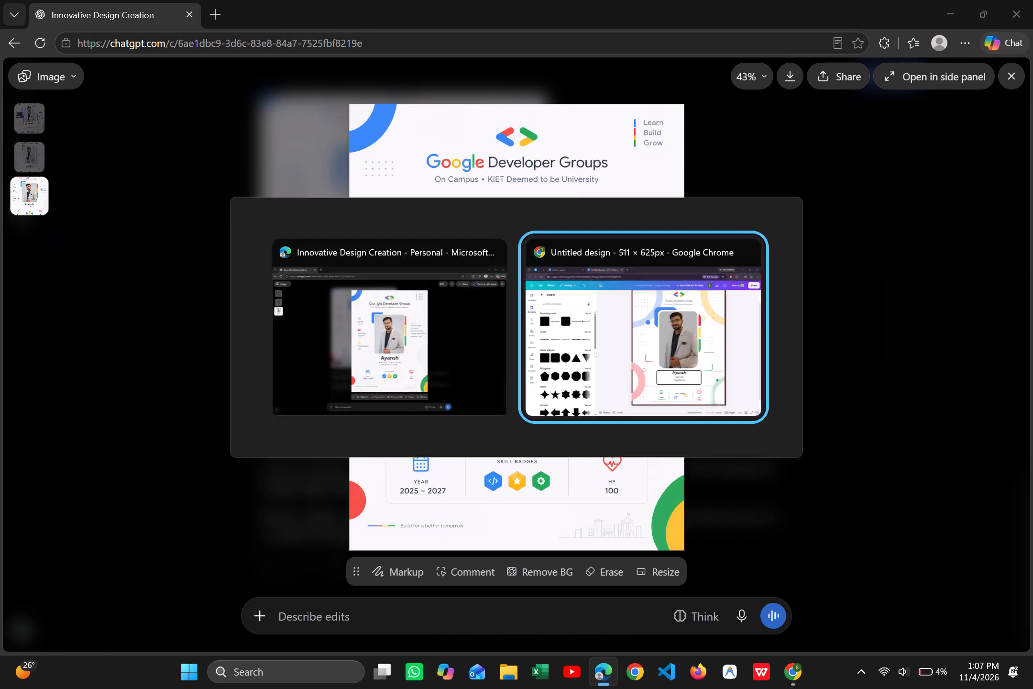
Try Arimo and League Spartan for the nameplate's name, and widen its text box so the name fits on one line.
left_click(686, 467)
left_click(686, 467)
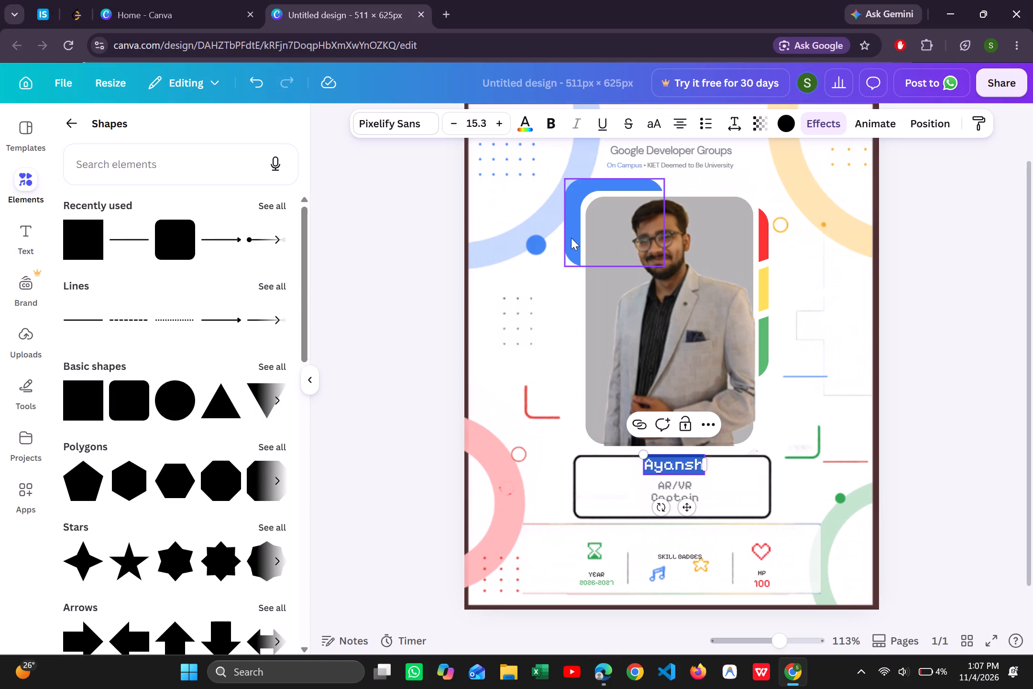
left_click(416, 125)
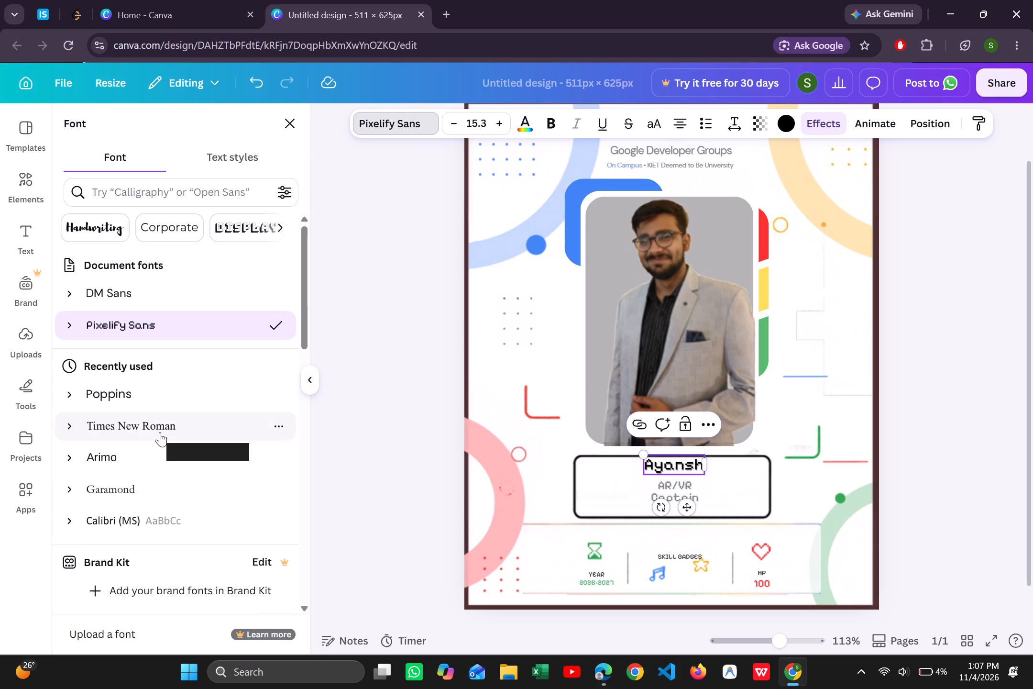
left_click(139, 461)
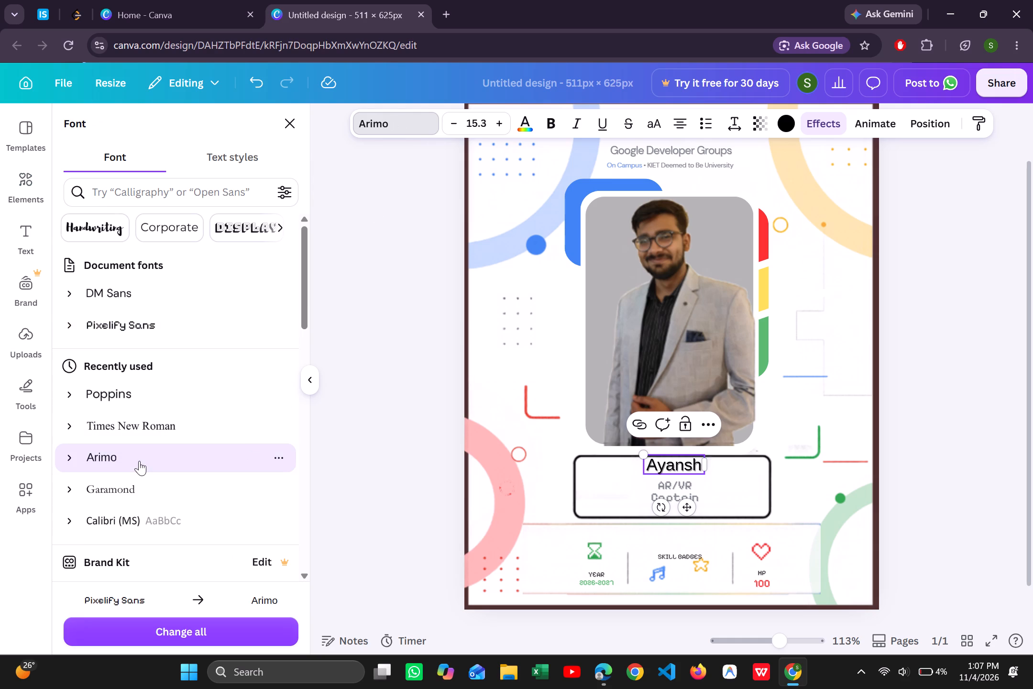
scroll(146, 486, "down", 1)
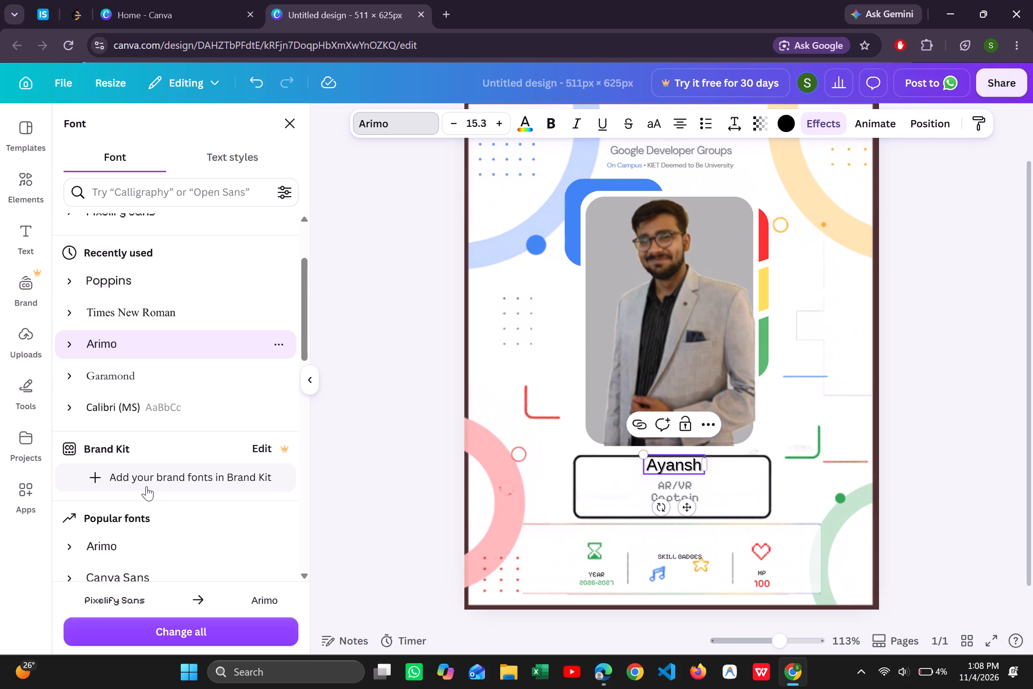
scroll(146, 486, "up", 4)
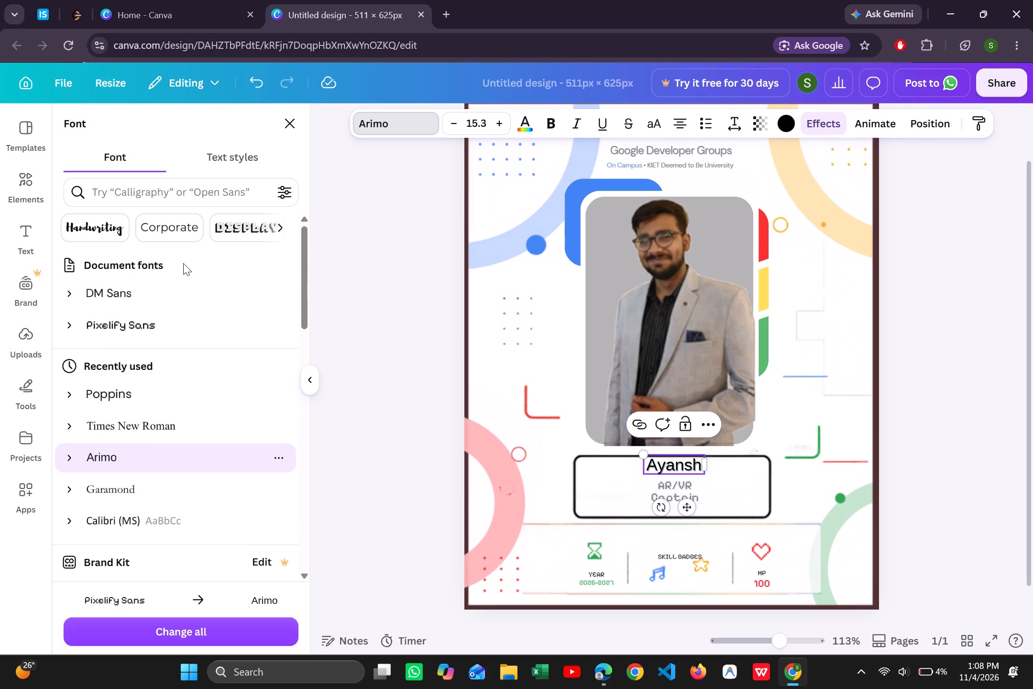
left_click(183, 263)
scroll(143, 421, "down", 2)
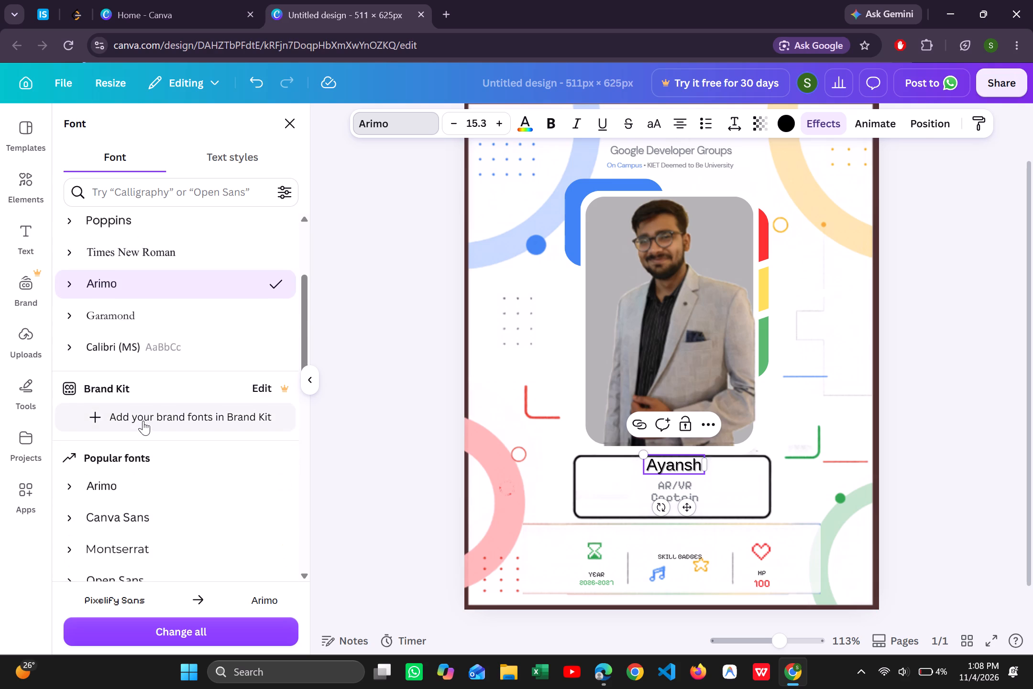
scroll(143, 421, "down", 3)
left_click(134, 448)
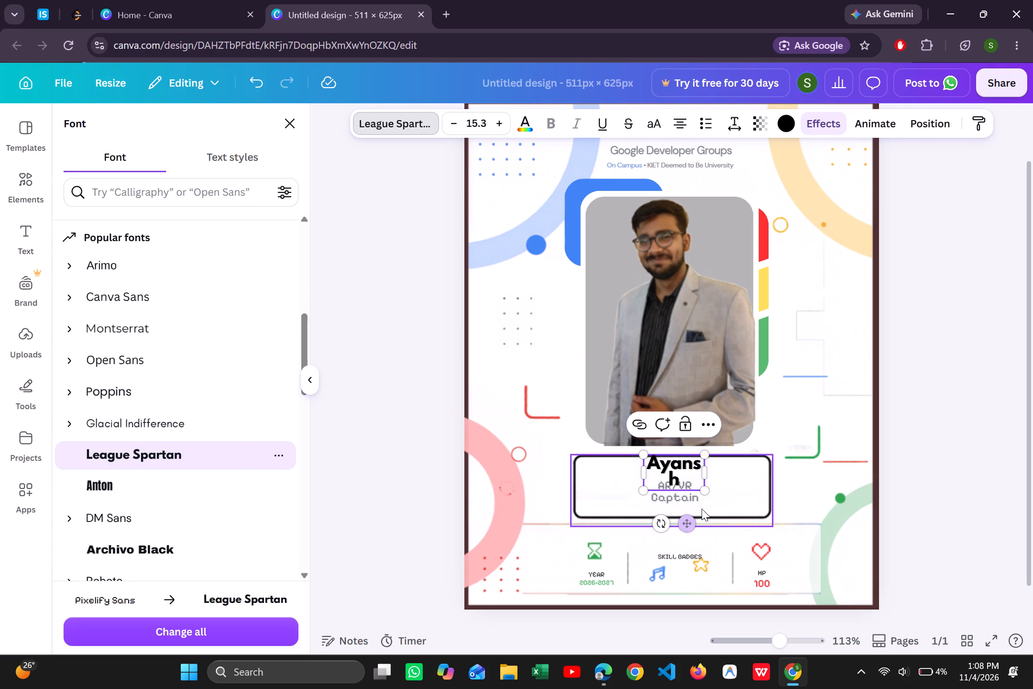
left_click_drag(706, 471, 733, 473)
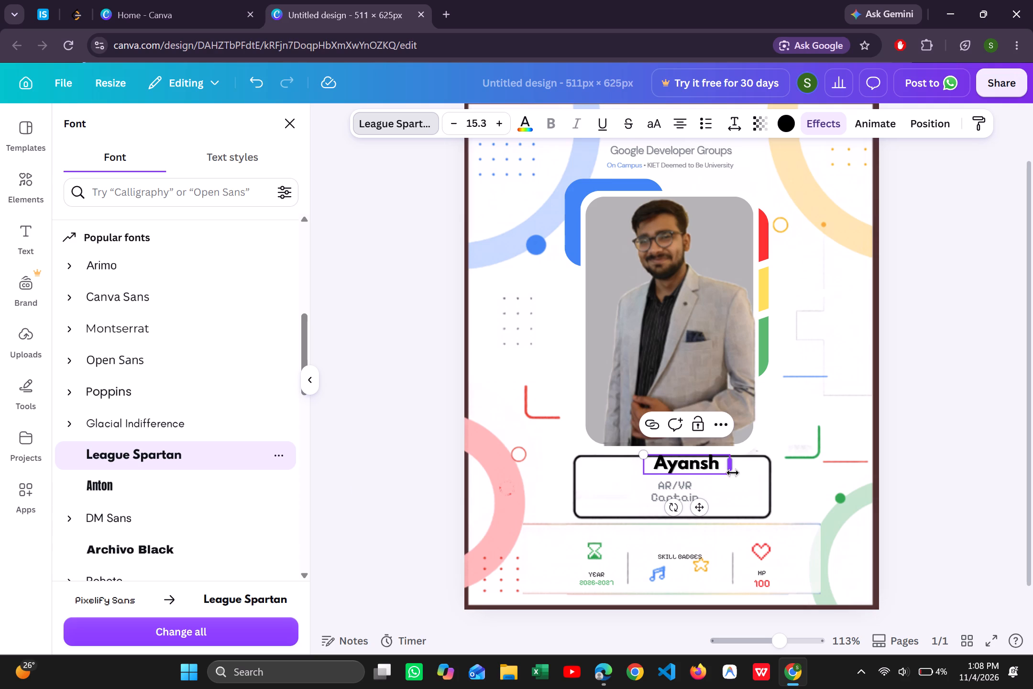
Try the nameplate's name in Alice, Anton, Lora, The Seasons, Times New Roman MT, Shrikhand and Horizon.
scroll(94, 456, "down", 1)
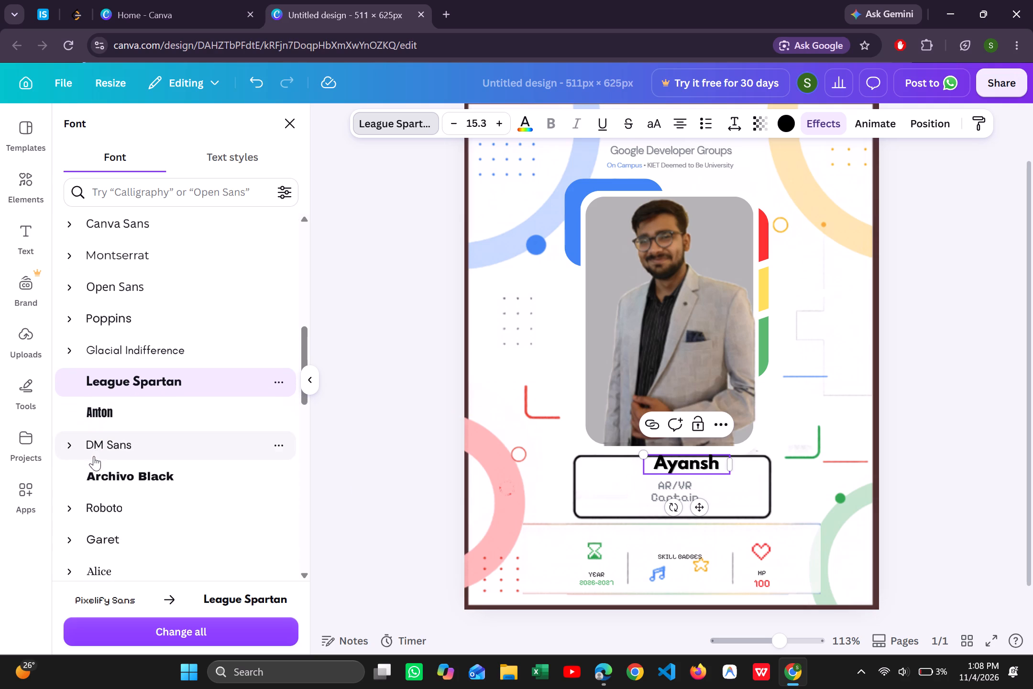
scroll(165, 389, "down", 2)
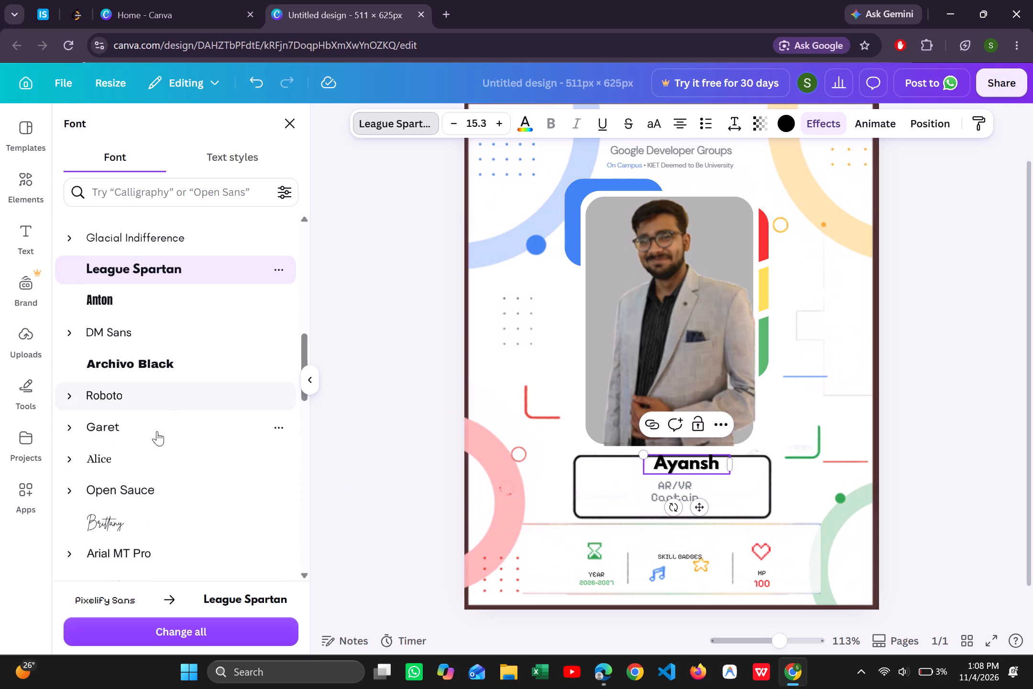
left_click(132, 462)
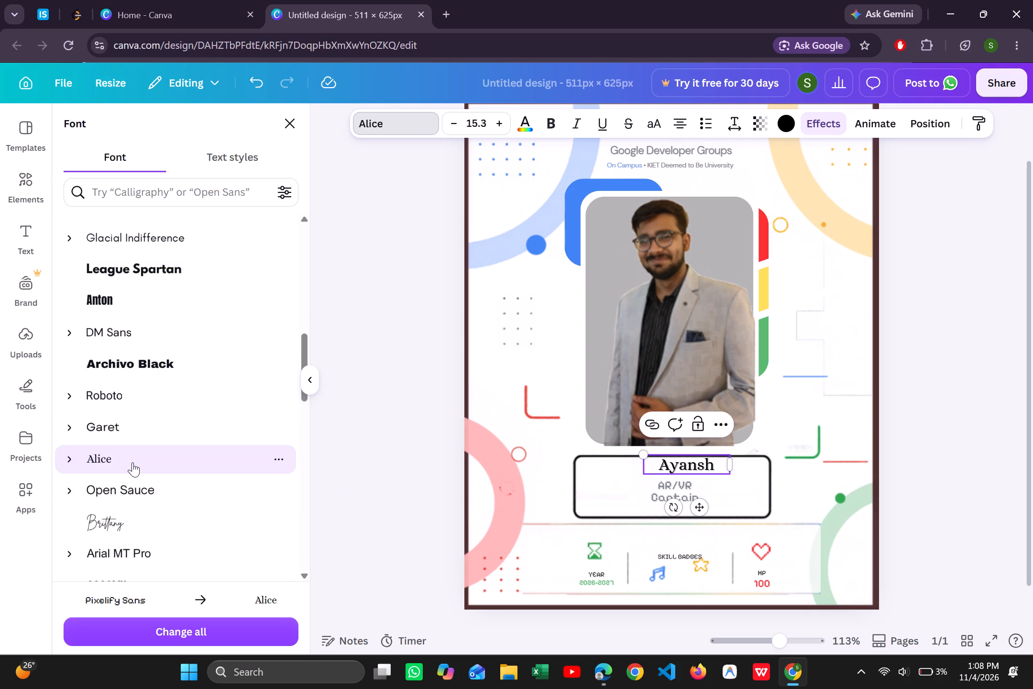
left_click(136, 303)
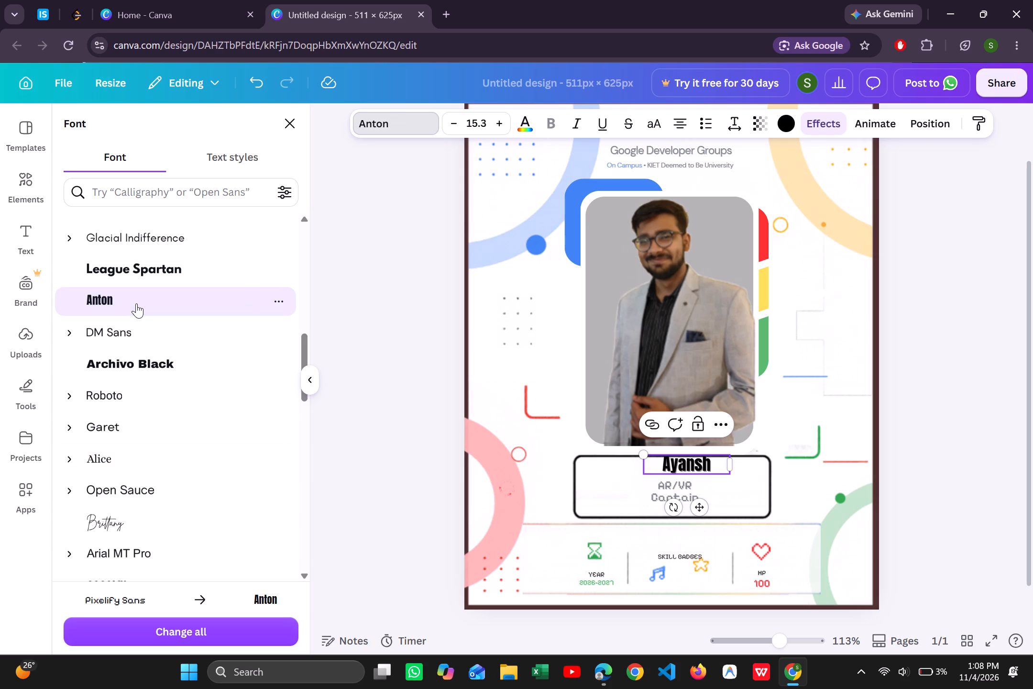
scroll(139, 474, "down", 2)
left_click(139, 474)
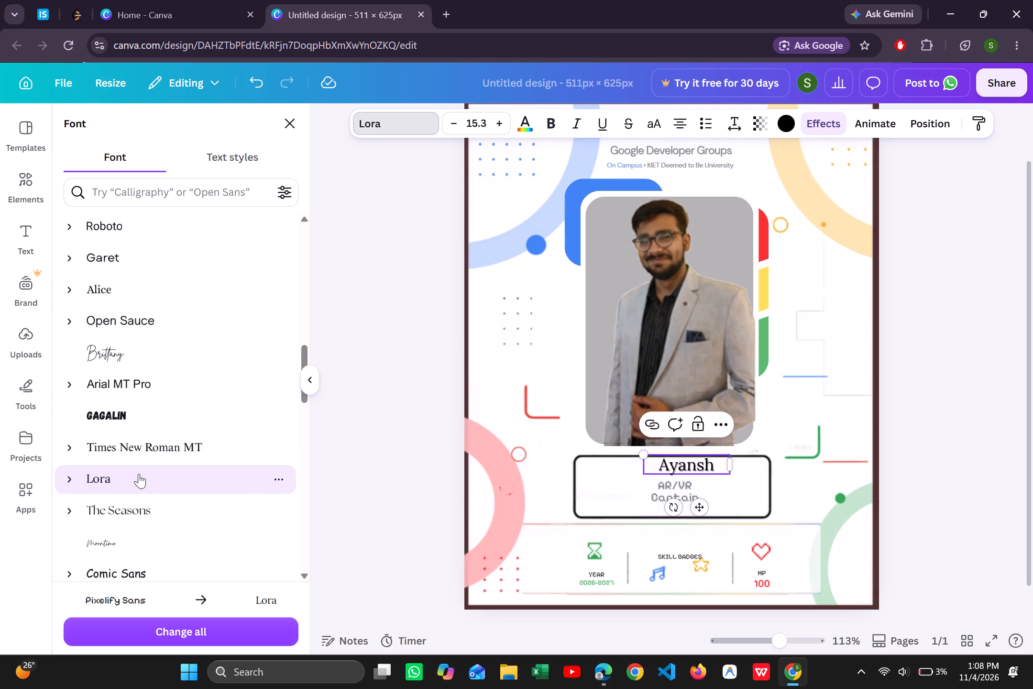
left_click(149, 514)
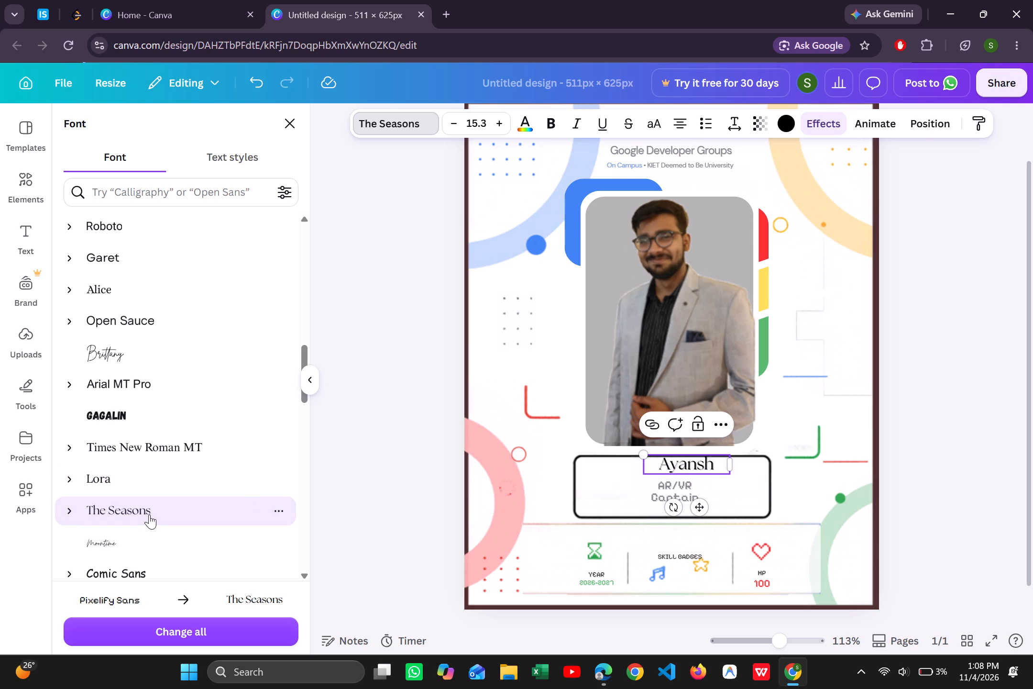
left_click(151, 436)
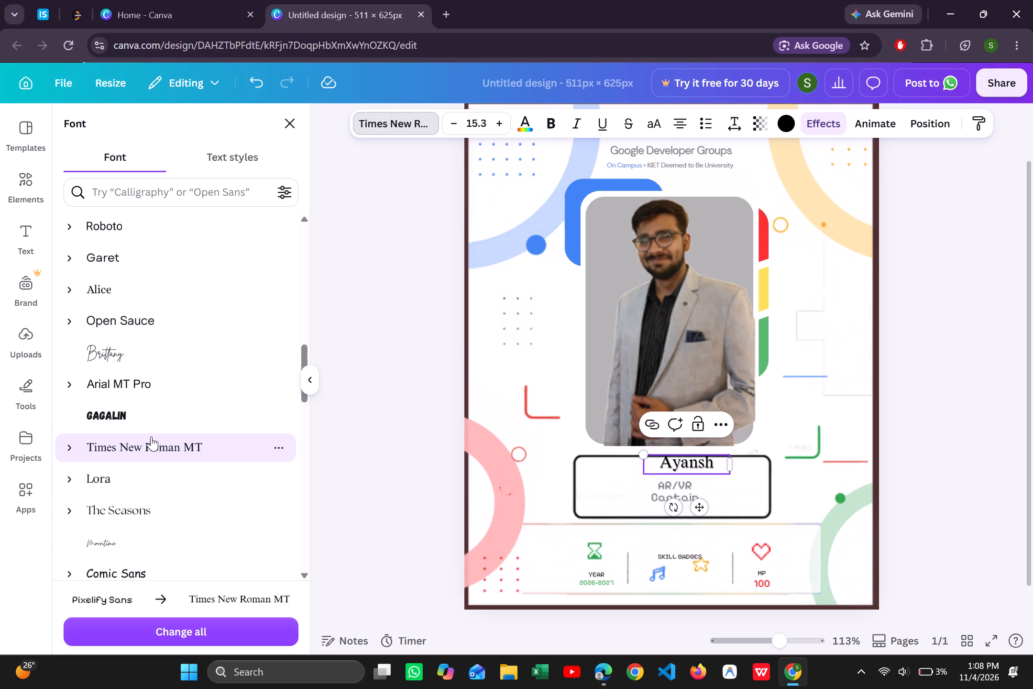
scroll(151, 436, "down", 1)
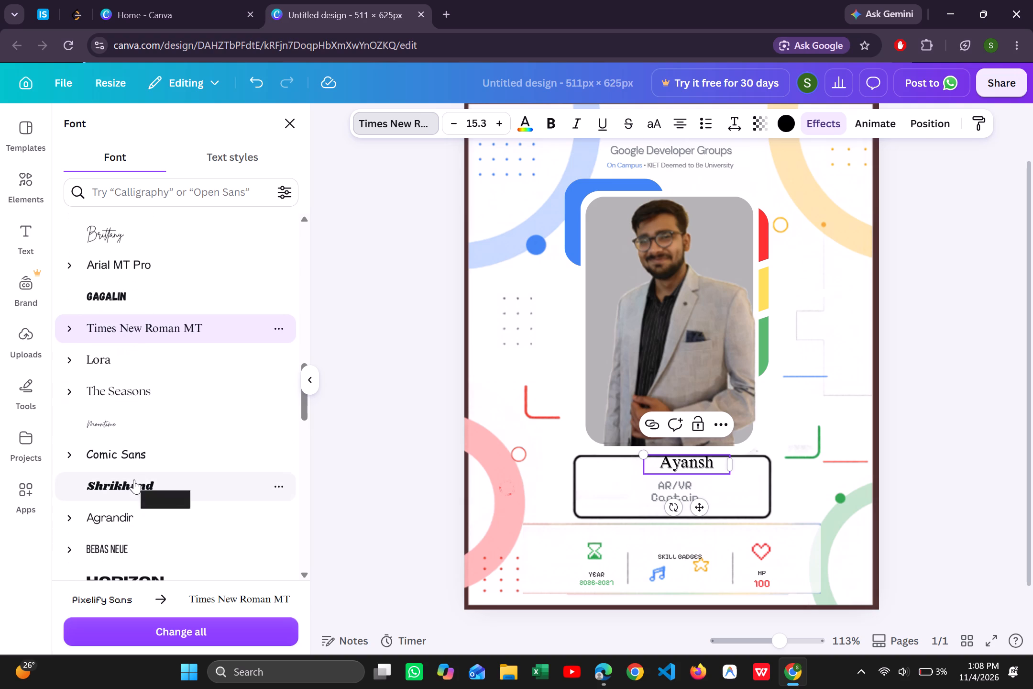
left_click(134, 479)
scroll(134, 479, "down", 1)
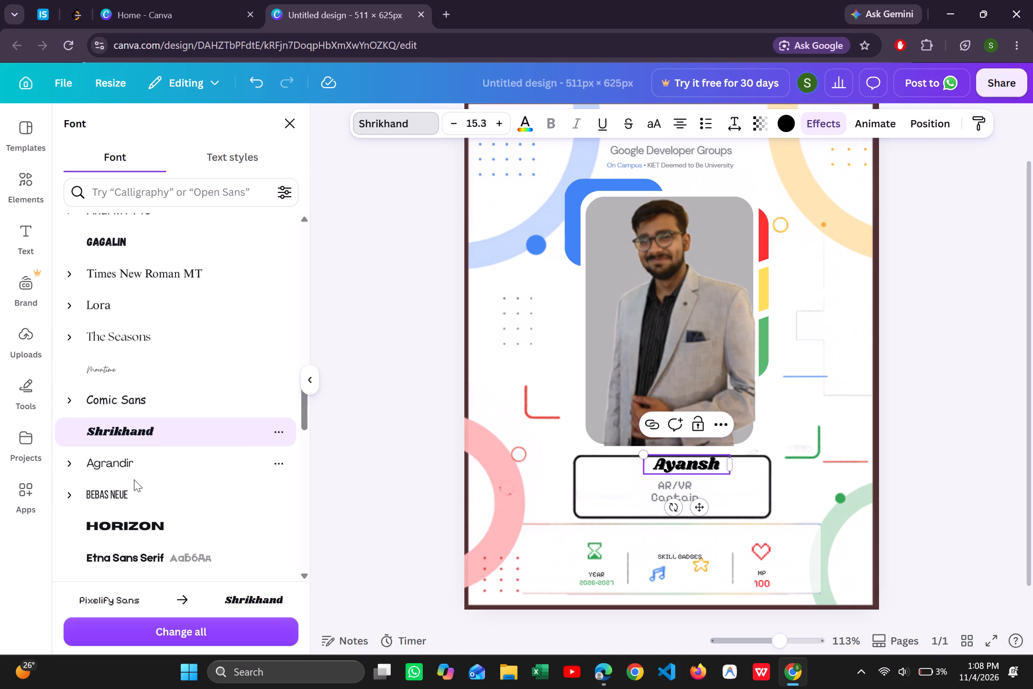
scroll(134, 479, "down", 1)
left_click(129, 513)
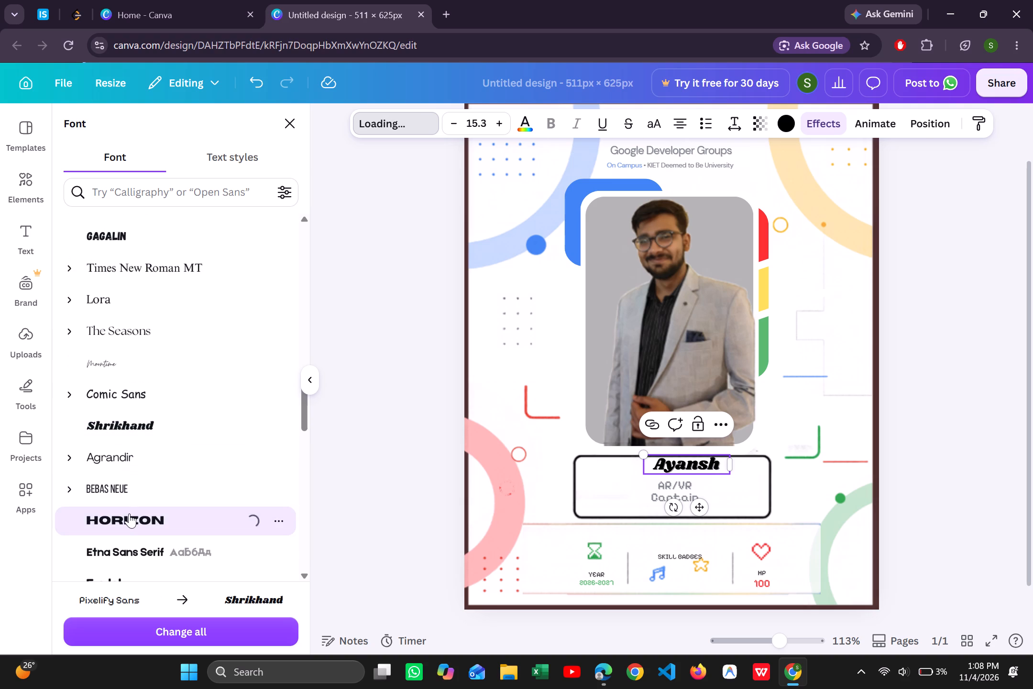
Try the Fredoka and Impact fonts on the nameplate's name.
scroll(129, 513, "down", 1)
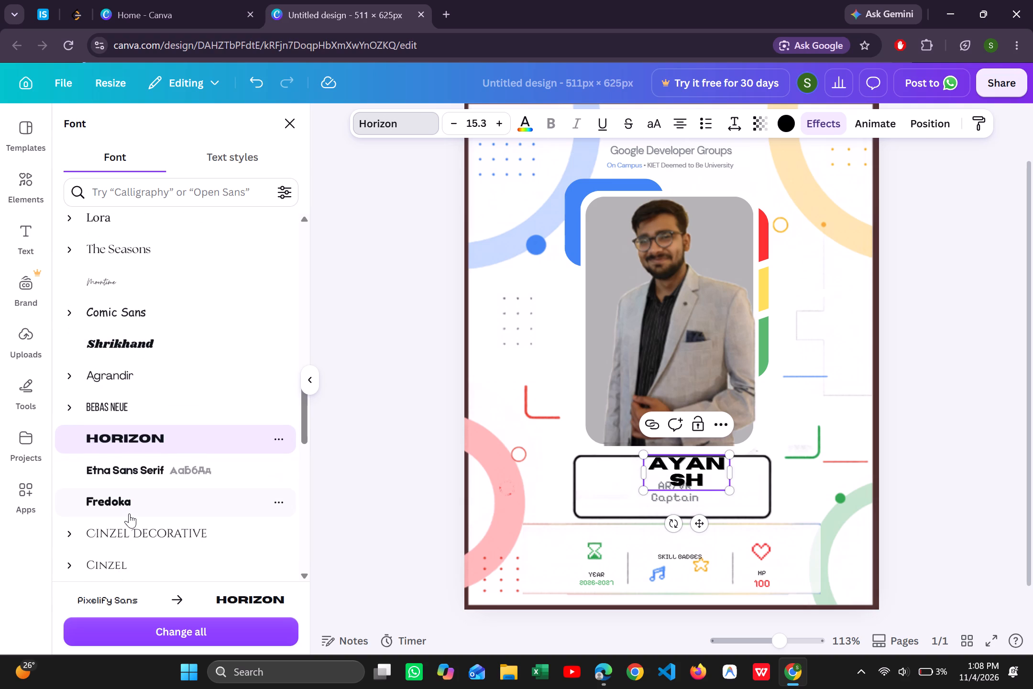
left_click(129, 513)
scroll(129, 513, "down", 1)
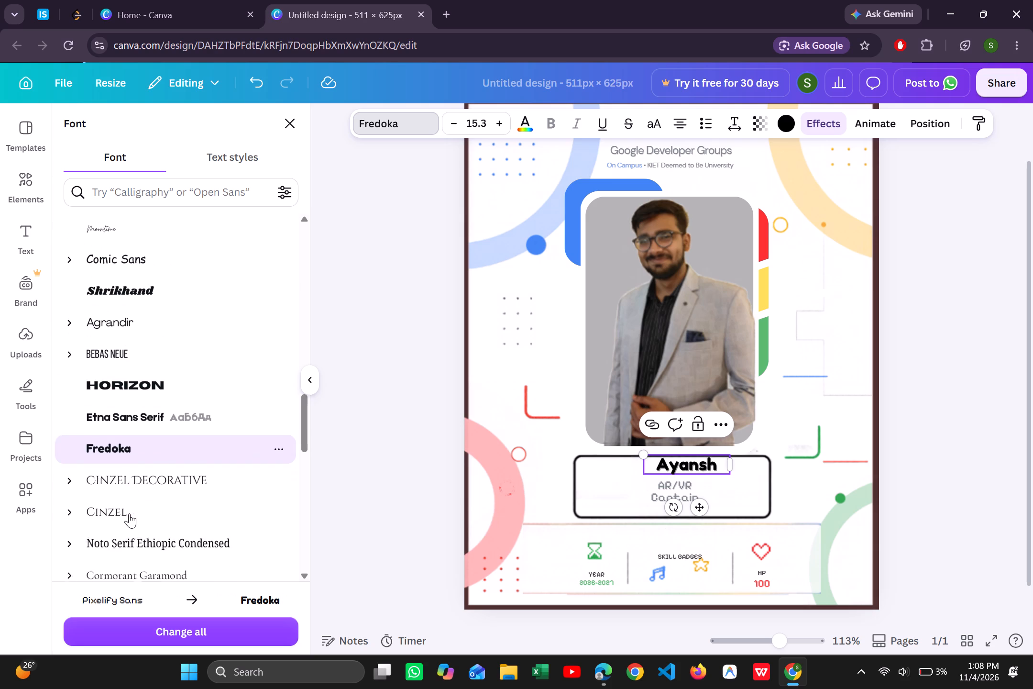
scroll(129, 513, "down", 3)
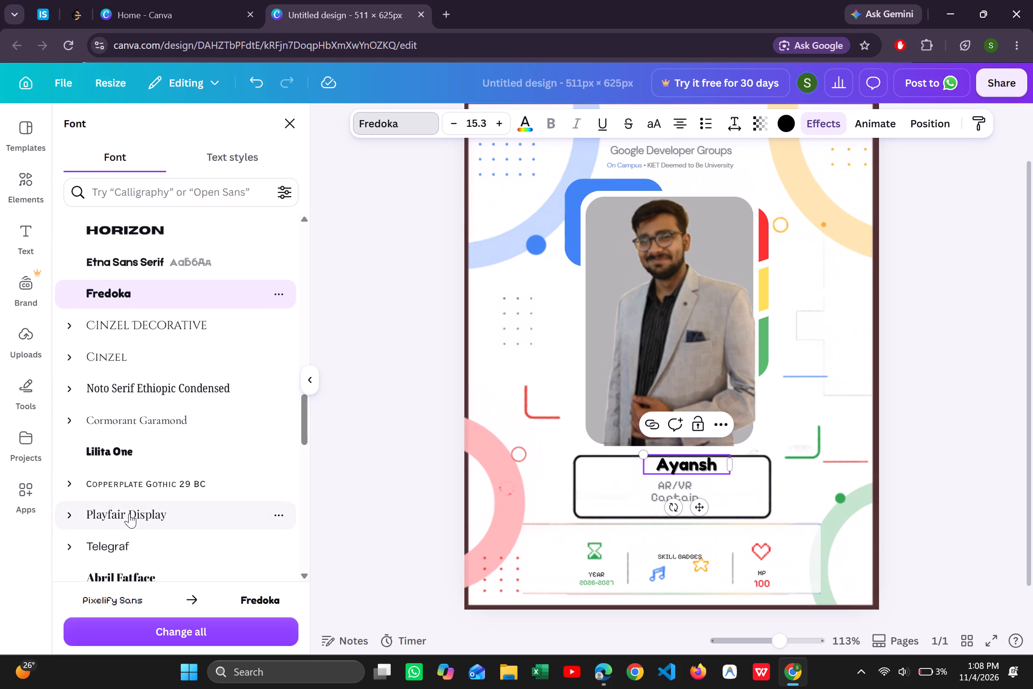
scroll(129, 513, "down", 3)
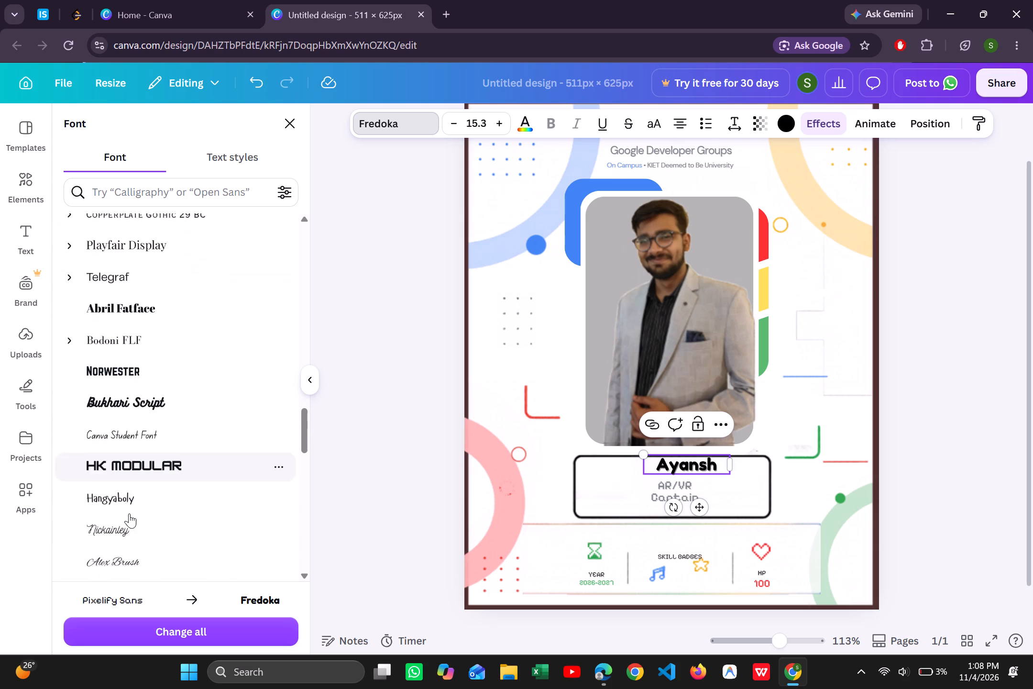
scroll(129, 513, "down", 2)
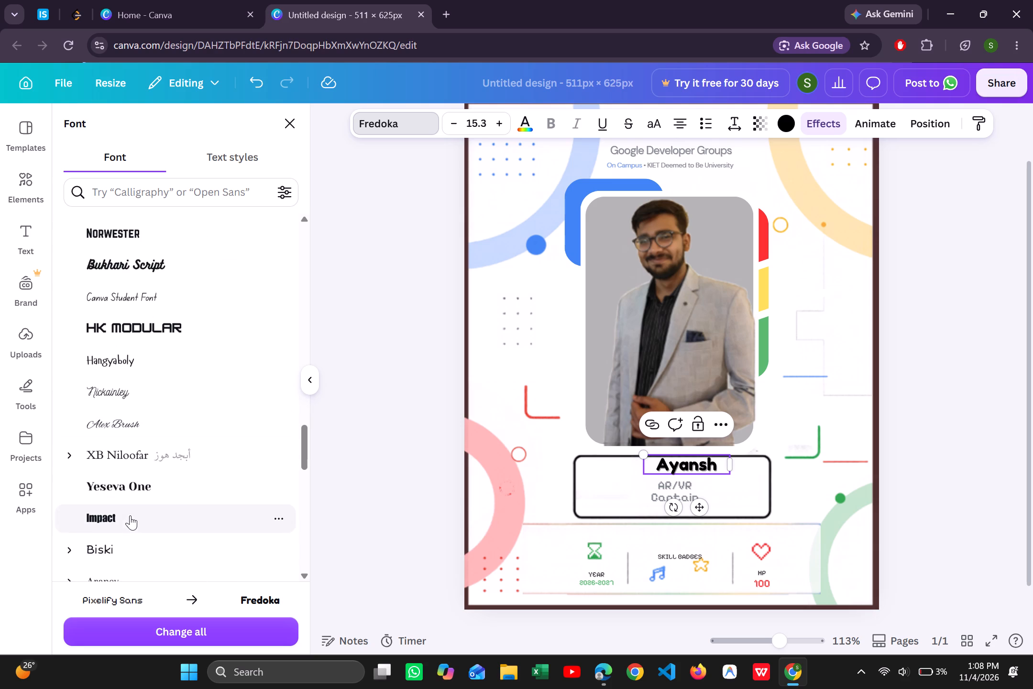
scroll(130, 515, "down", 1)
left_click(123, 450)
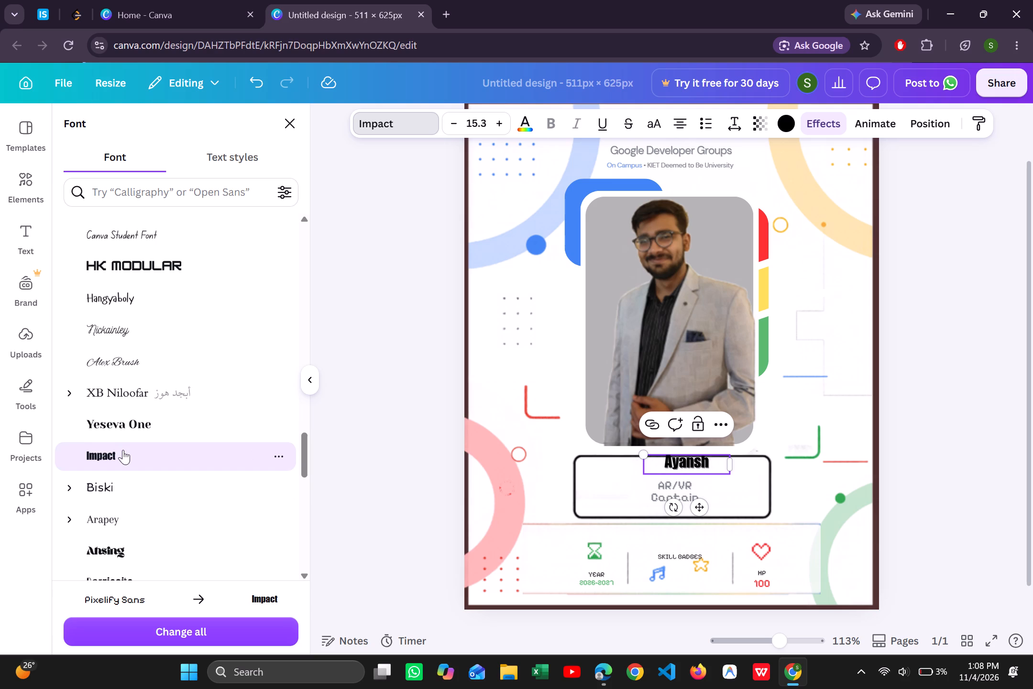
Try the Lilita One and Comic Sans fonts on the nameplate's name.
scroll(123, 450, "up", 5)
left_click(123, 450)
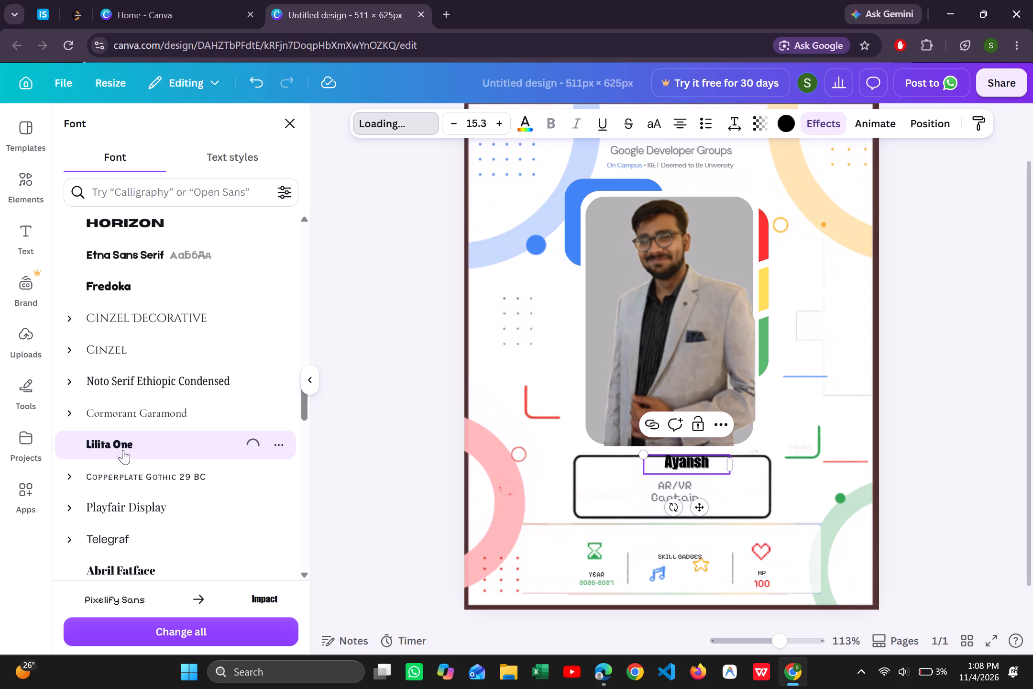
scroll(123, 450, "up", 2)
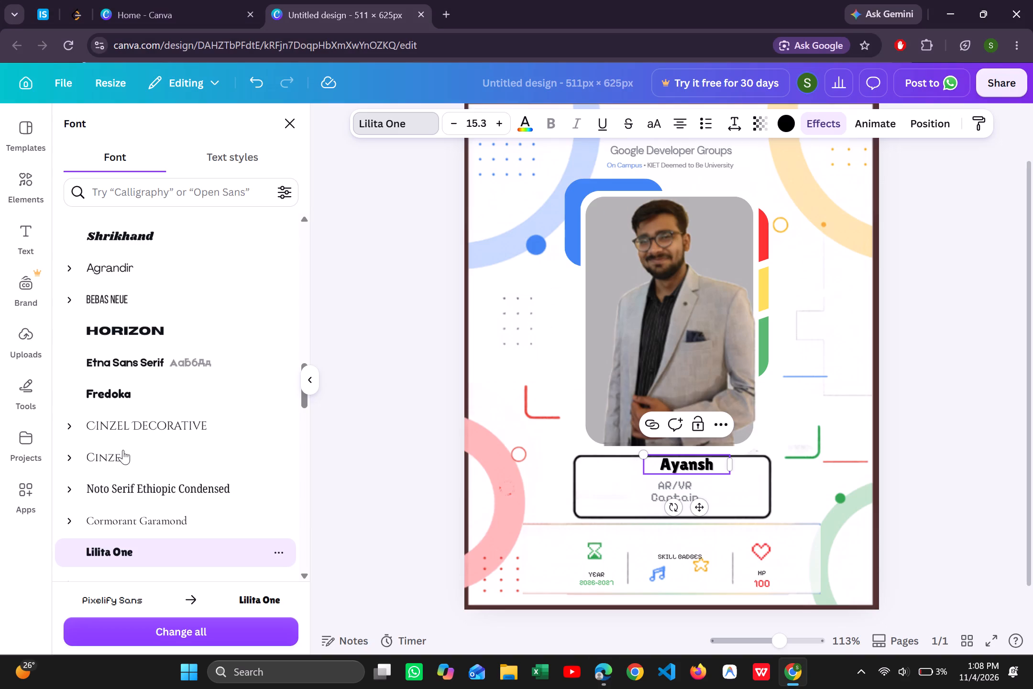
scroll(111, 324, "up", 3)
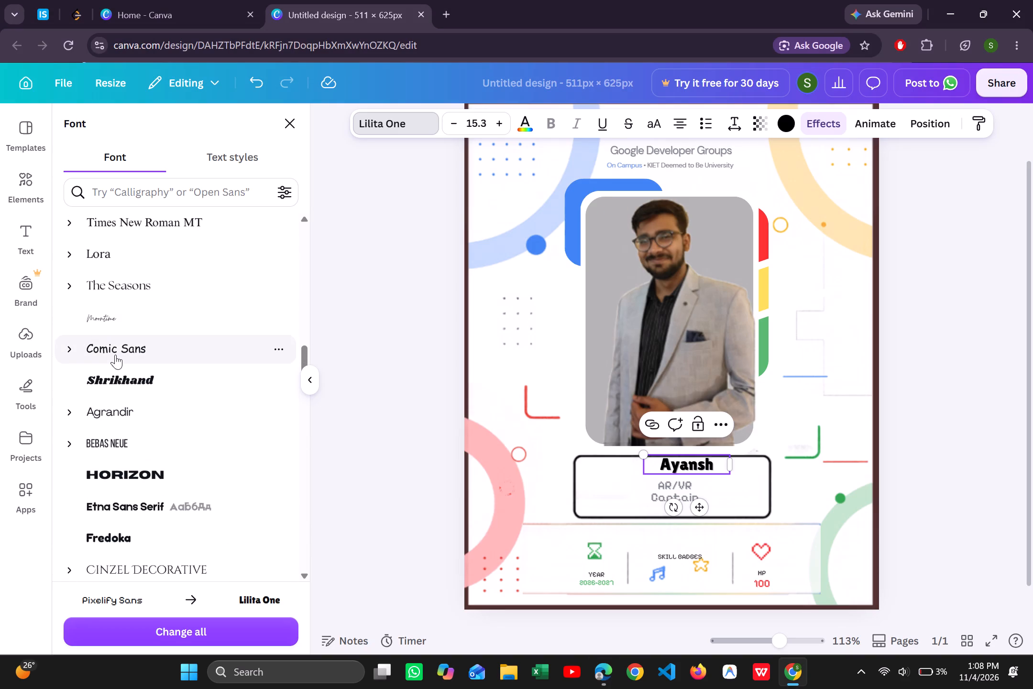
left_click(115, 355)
Apply the Archivo Black font to the nameplate's name.
scroll(115, 355, "up", 1)
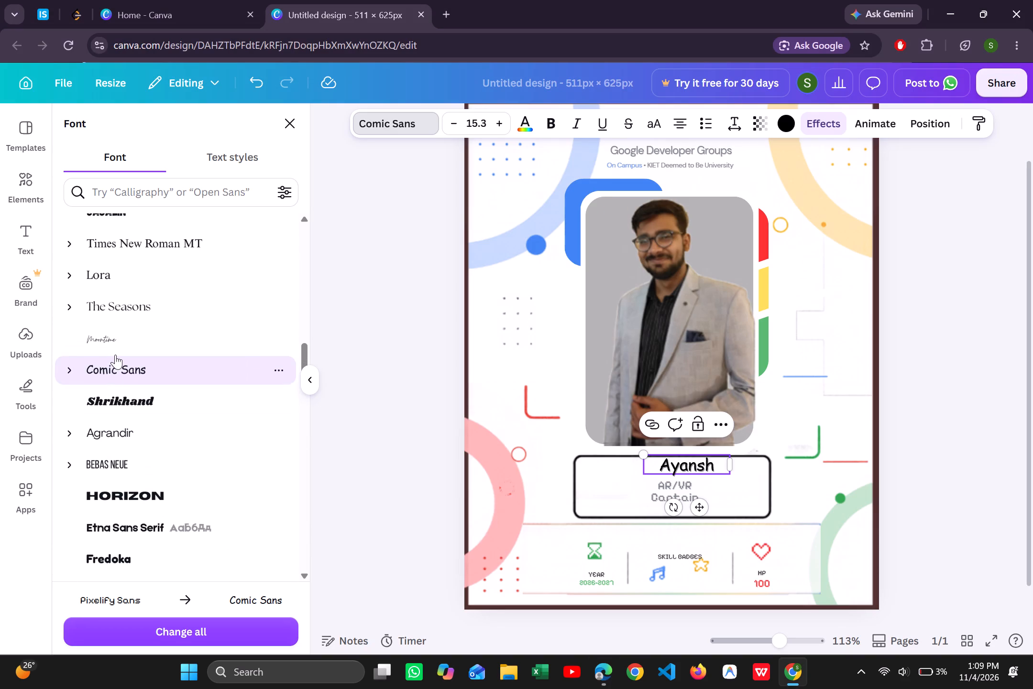
scroll(115, 355, "up", 1)
left_click(131, 324)
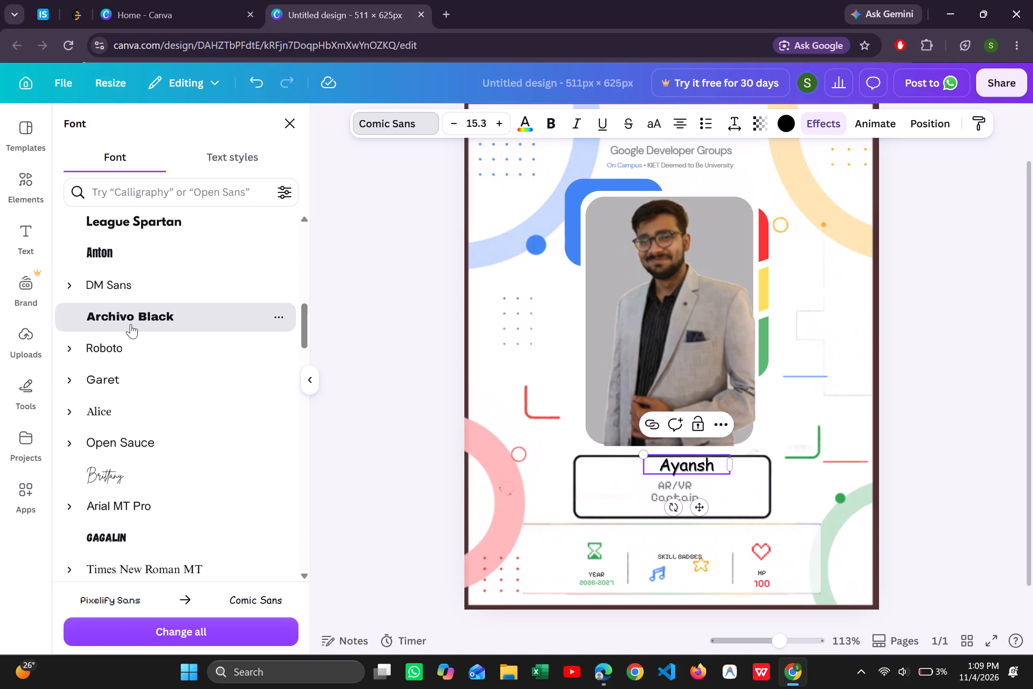